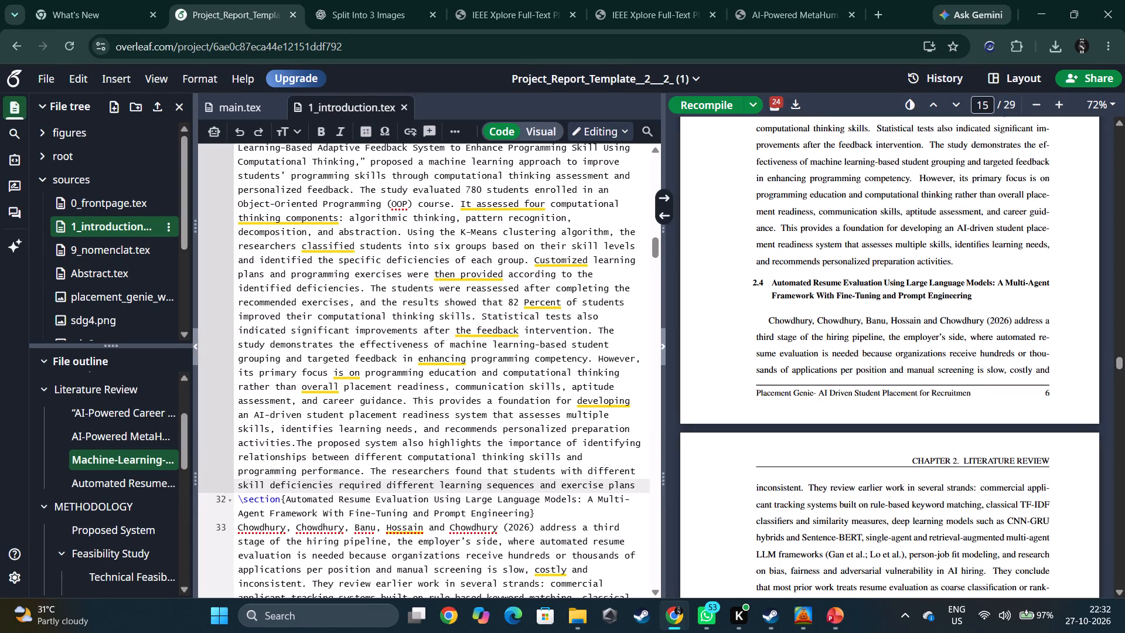
key("period")
key("ctrl+s")
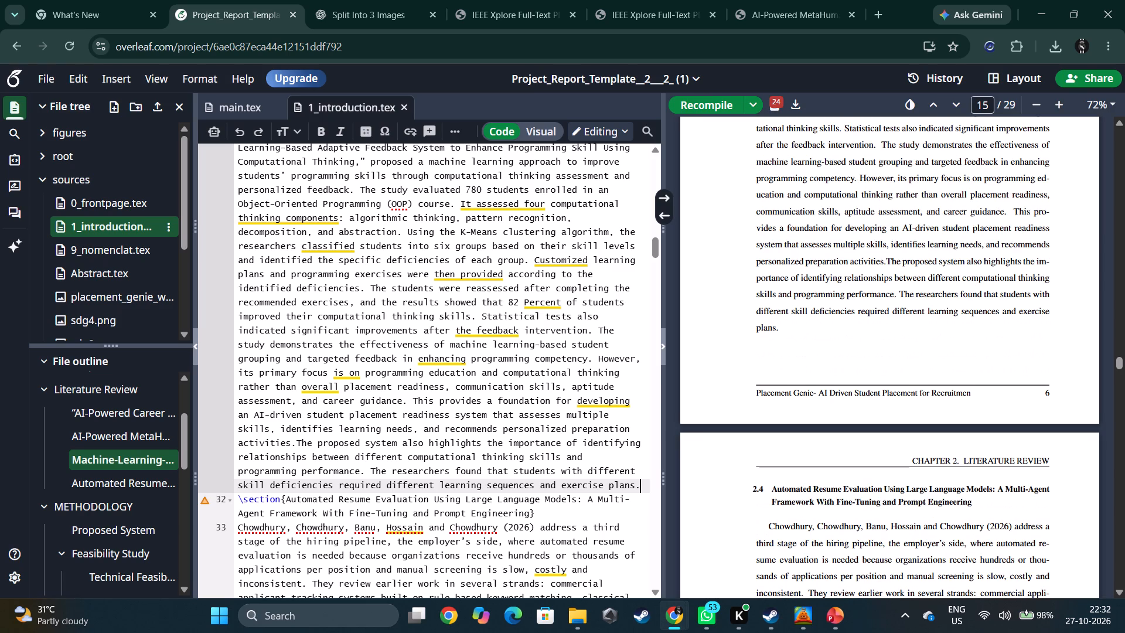
Review the compiled report's page layout from the literature review through the Methodology chapter's architecture diagram and System Design section.
scroll(802, 410, "up", 8)
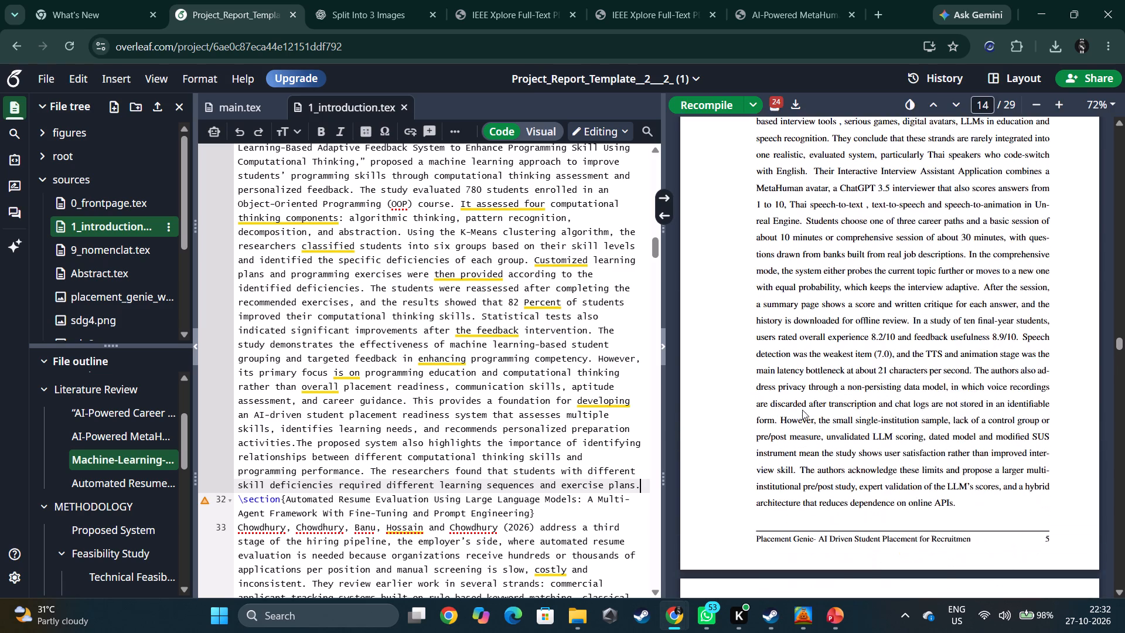
scroll(802, 410, "up", 3)
scroll(802, 410, "down", 3)
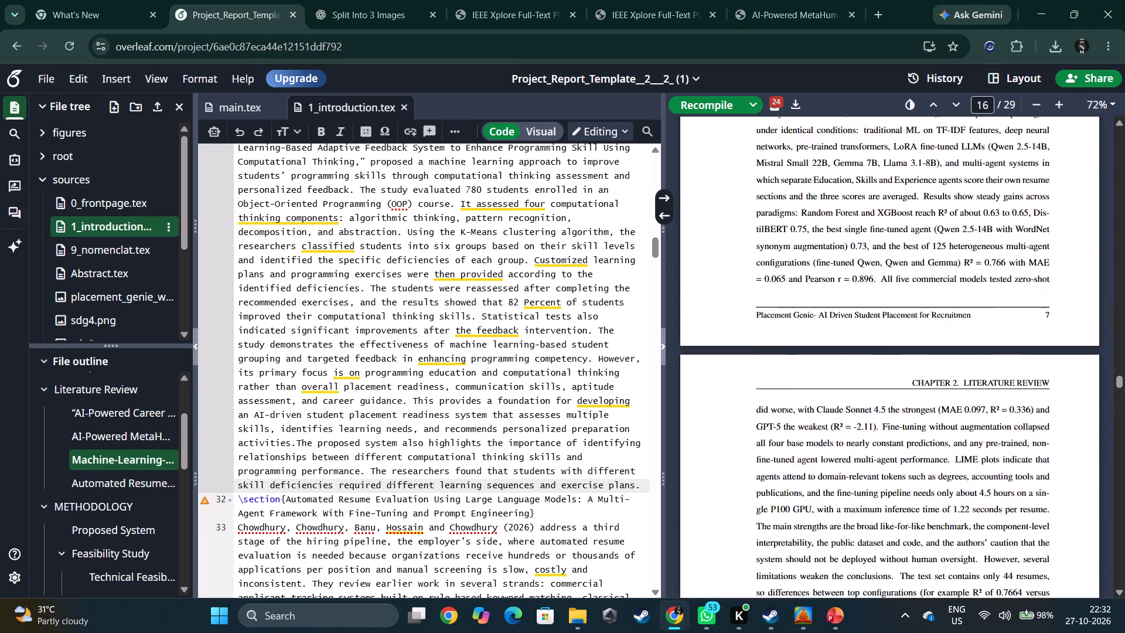
scroll(802, 410, "down", 2)
scroll(802, 410, "up", 1)
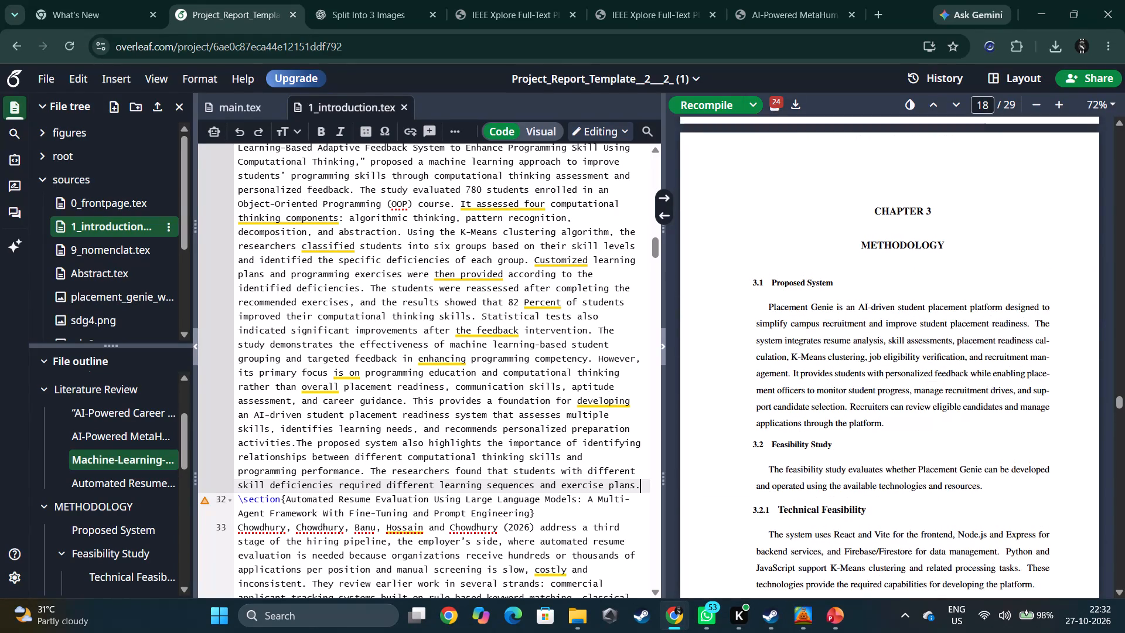
scroll(802, 410, "down", 4)
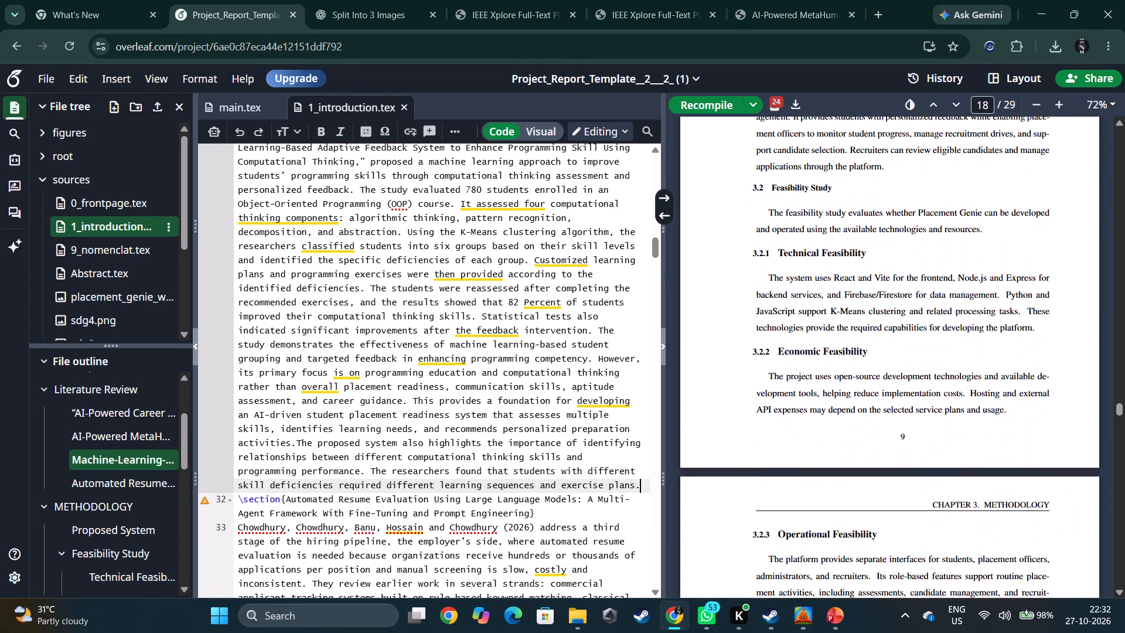
scroll(802, 410, "down", 5)
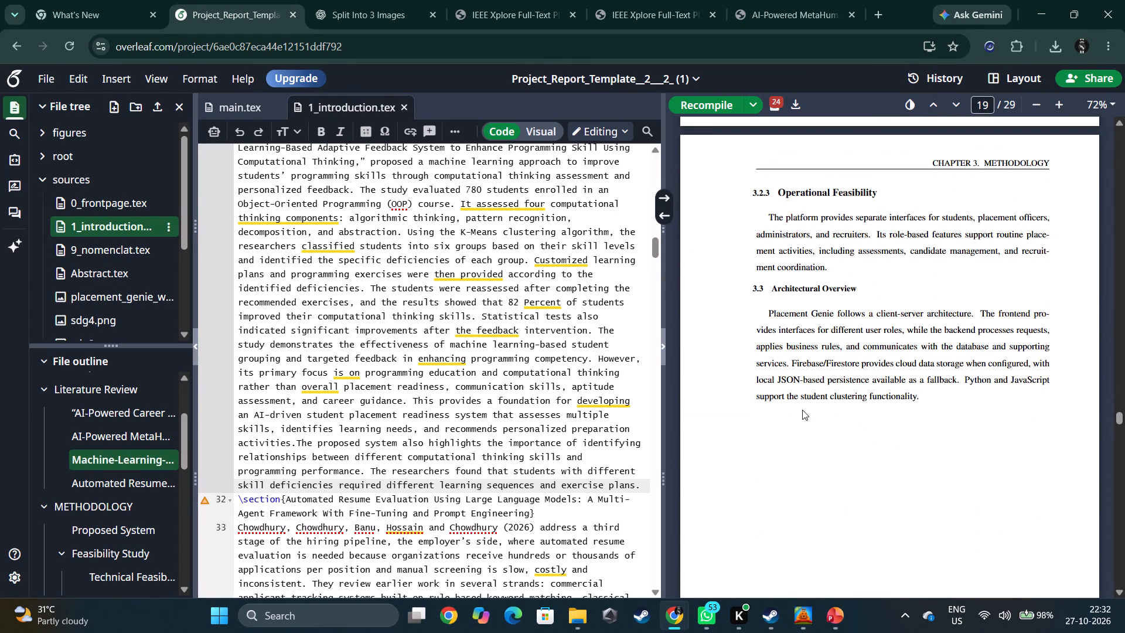
scroll(802, 410, "down", 6)
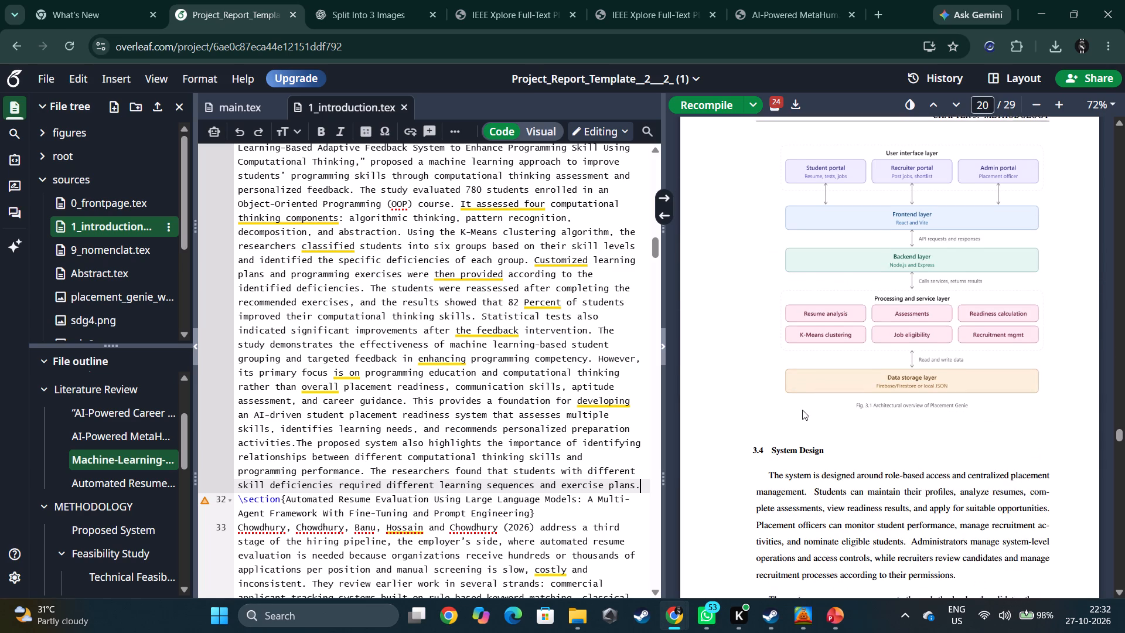
scroll(802, 410, "down", 1)
scroll(802, 410, "up", 5)
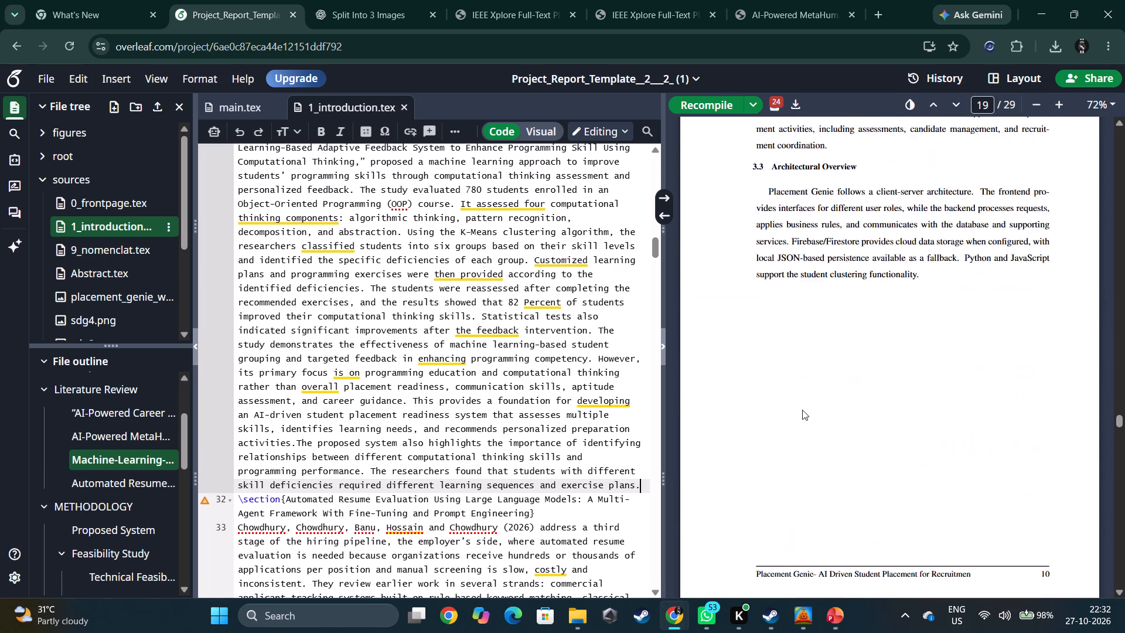
scroll(802, 410, "up", 3)
scroll(802, 410, "down", 2)
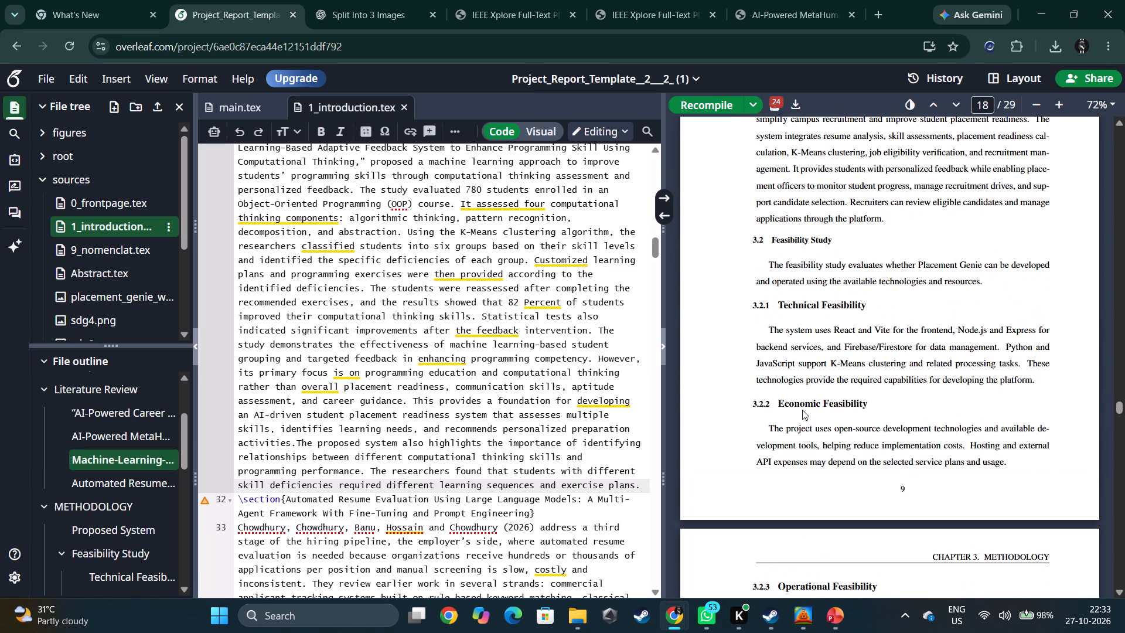
scroll(802, 410, "down", 3)
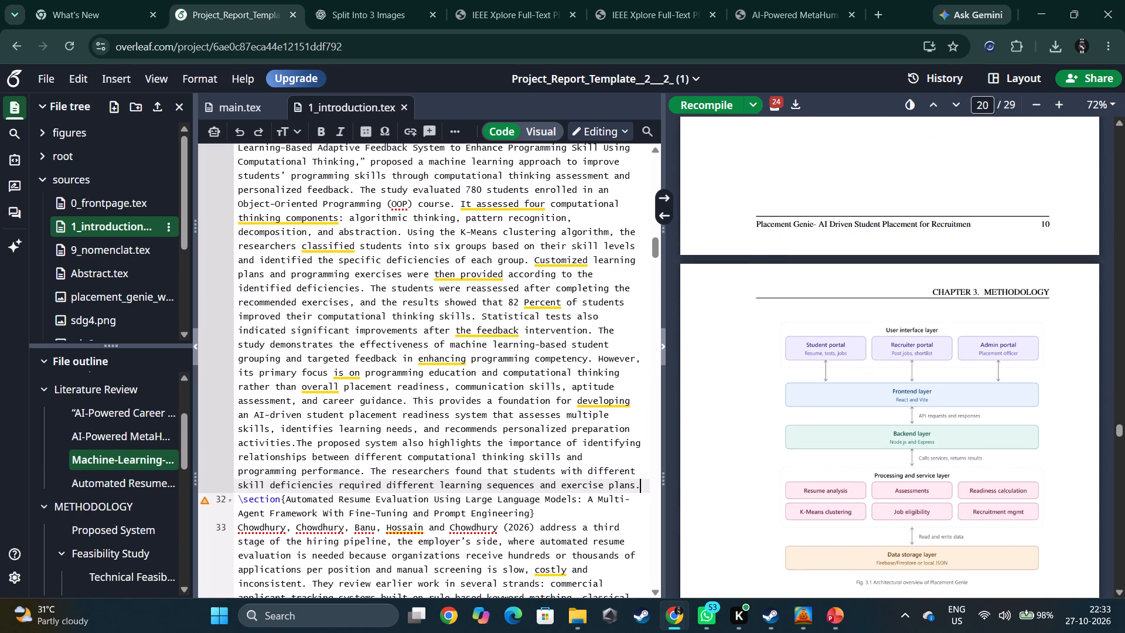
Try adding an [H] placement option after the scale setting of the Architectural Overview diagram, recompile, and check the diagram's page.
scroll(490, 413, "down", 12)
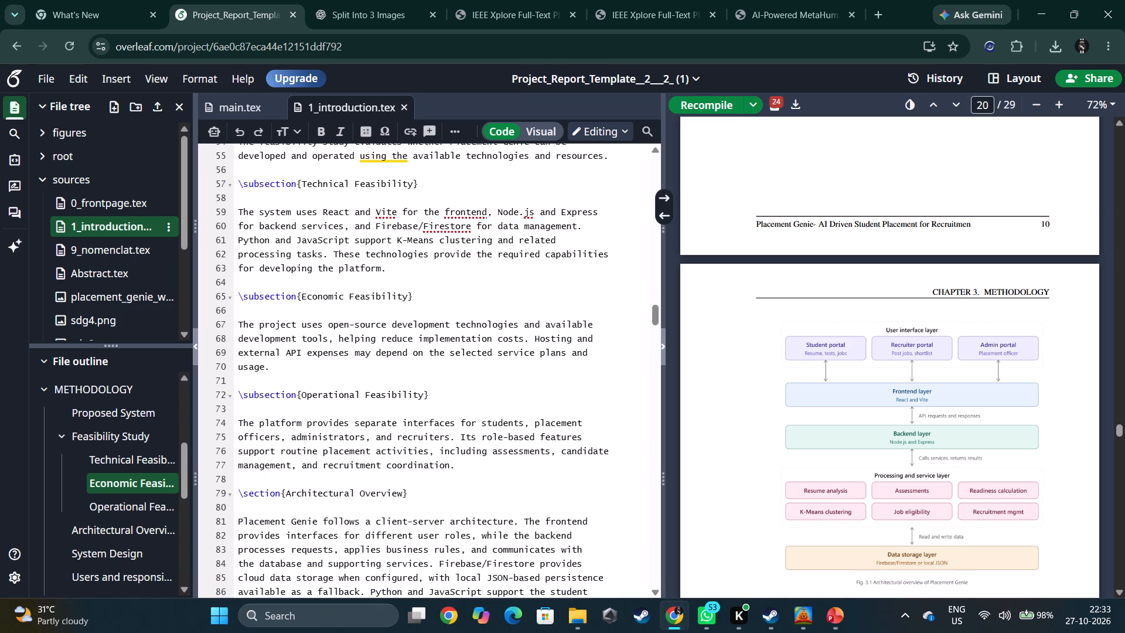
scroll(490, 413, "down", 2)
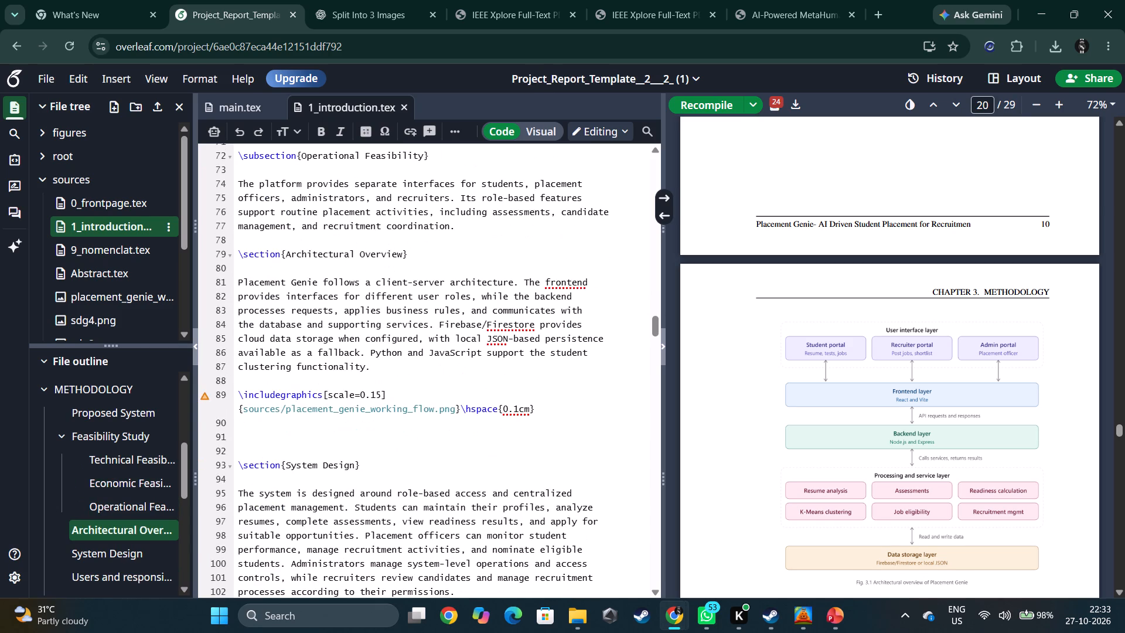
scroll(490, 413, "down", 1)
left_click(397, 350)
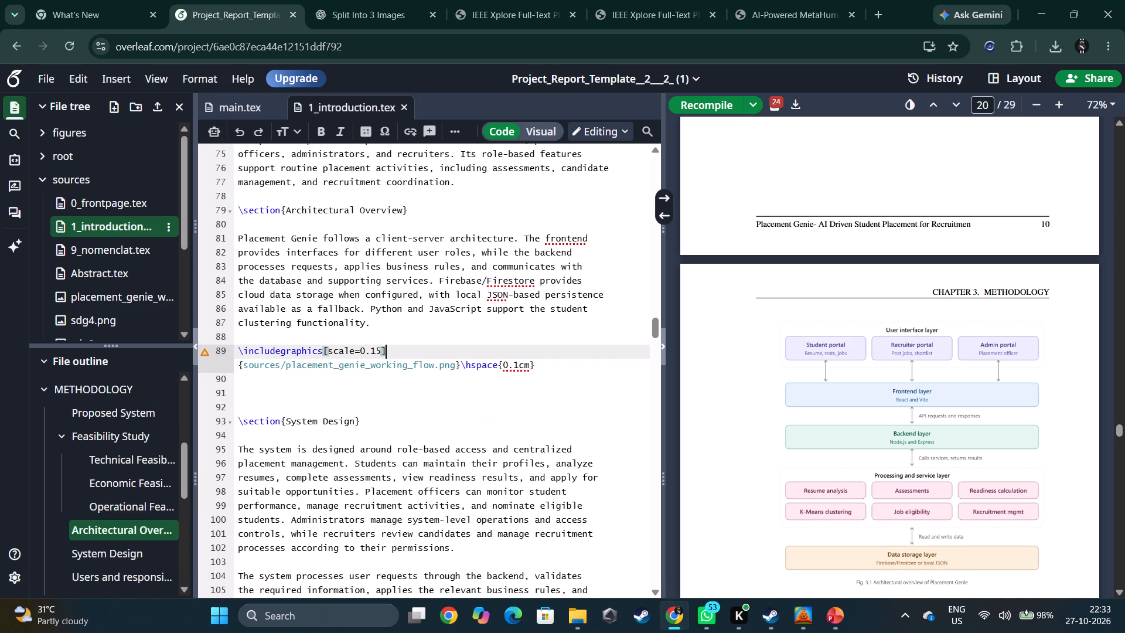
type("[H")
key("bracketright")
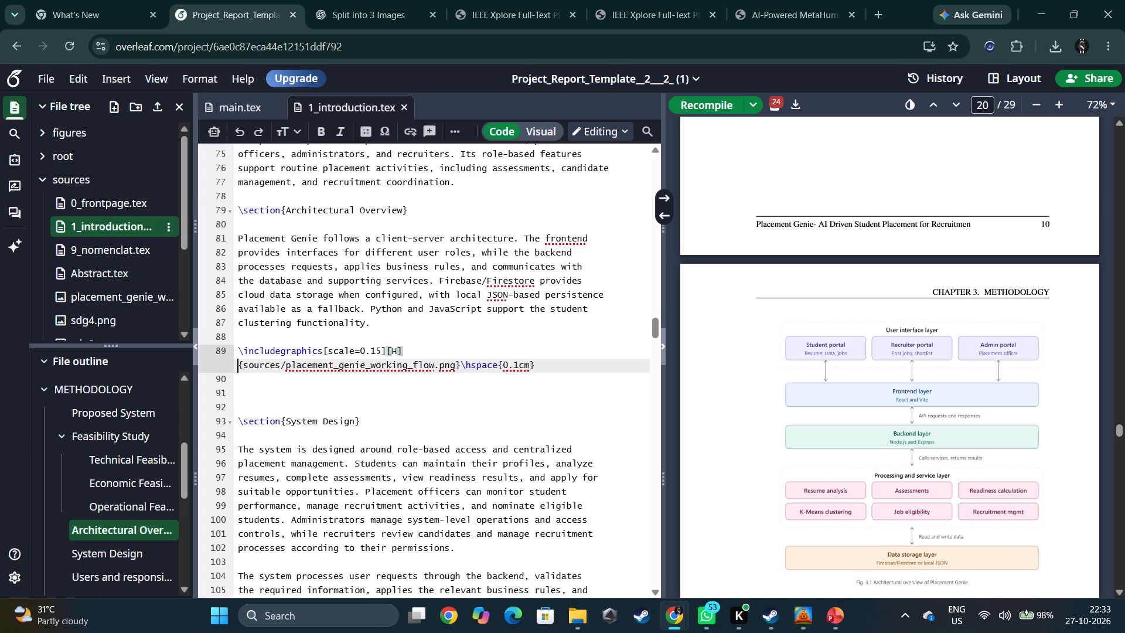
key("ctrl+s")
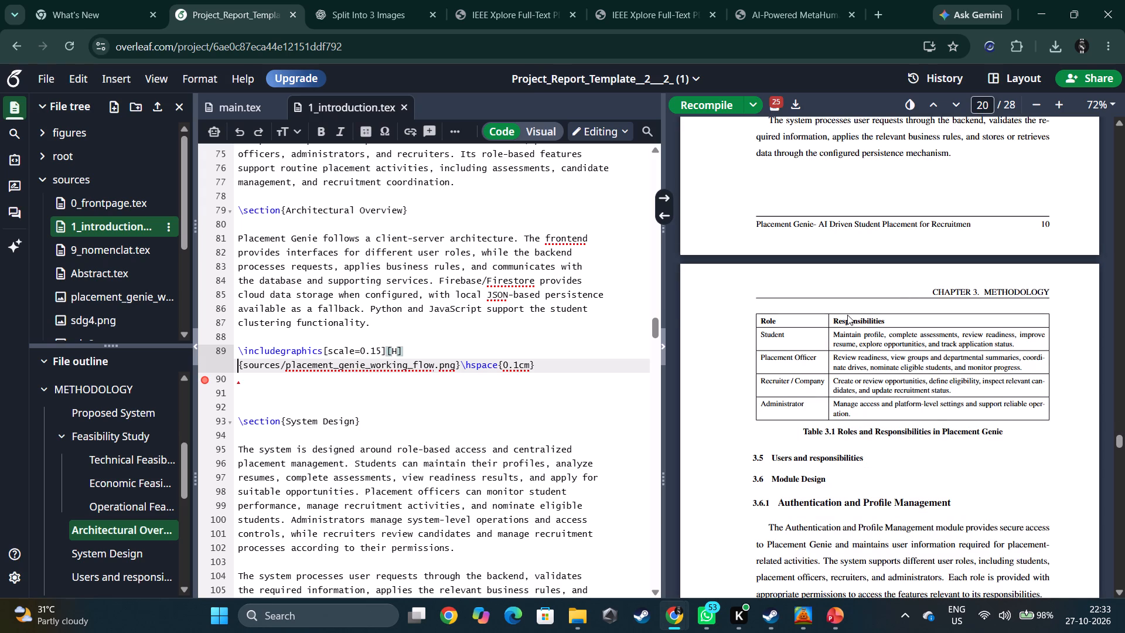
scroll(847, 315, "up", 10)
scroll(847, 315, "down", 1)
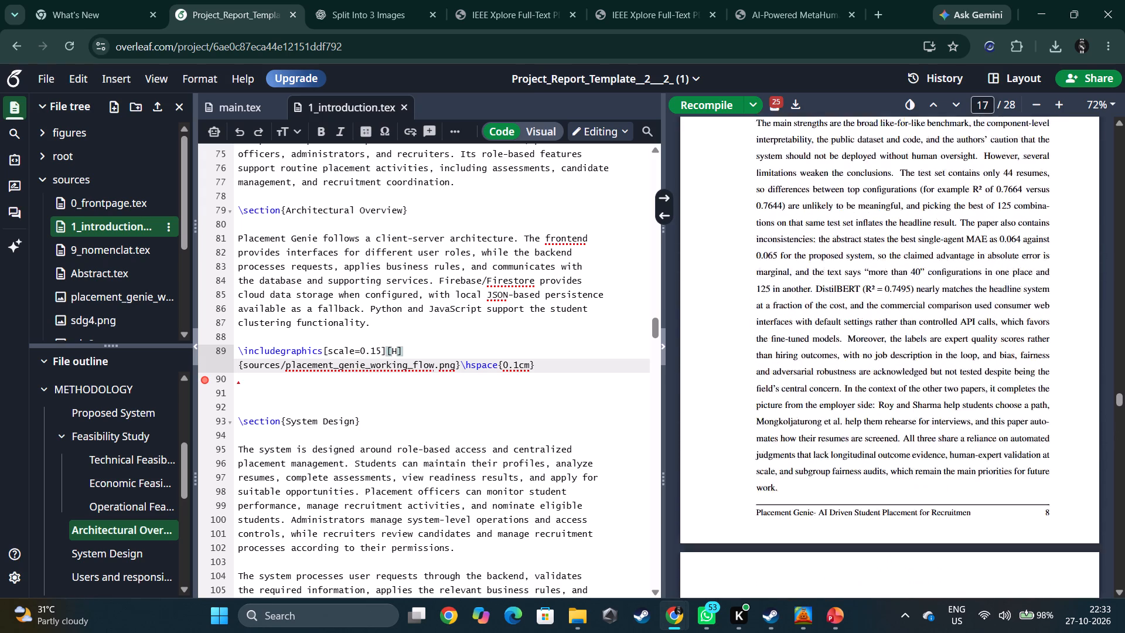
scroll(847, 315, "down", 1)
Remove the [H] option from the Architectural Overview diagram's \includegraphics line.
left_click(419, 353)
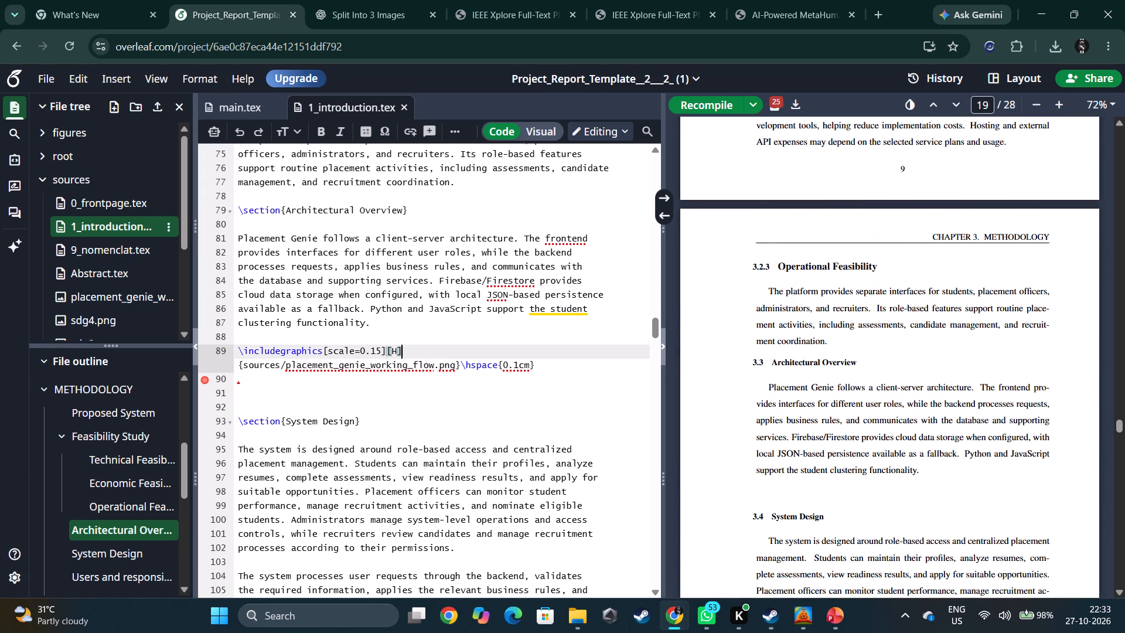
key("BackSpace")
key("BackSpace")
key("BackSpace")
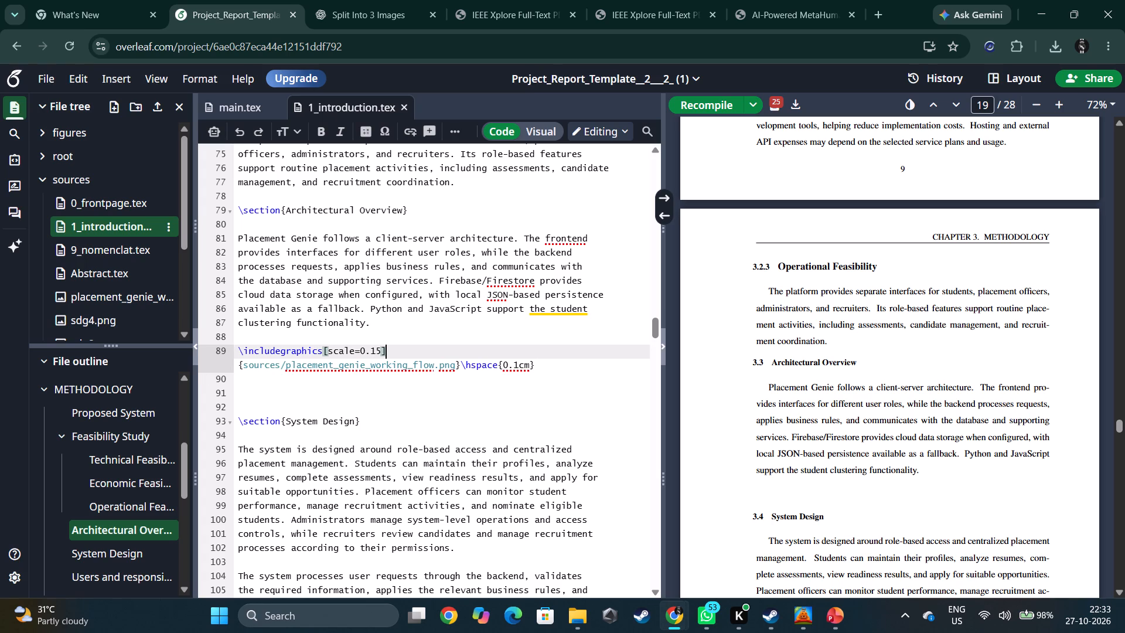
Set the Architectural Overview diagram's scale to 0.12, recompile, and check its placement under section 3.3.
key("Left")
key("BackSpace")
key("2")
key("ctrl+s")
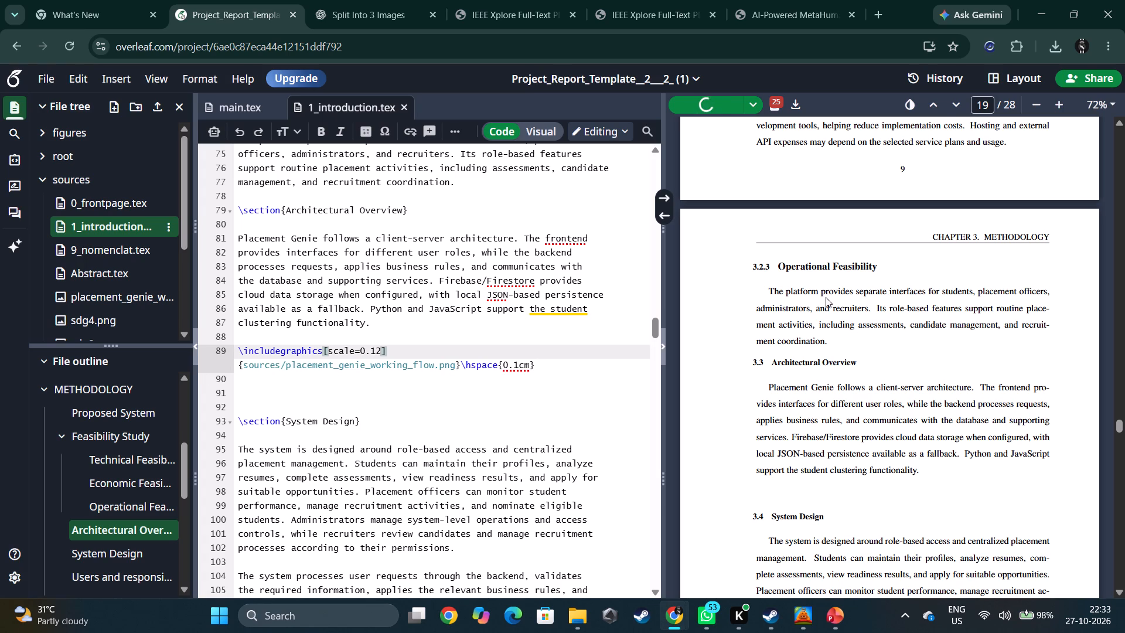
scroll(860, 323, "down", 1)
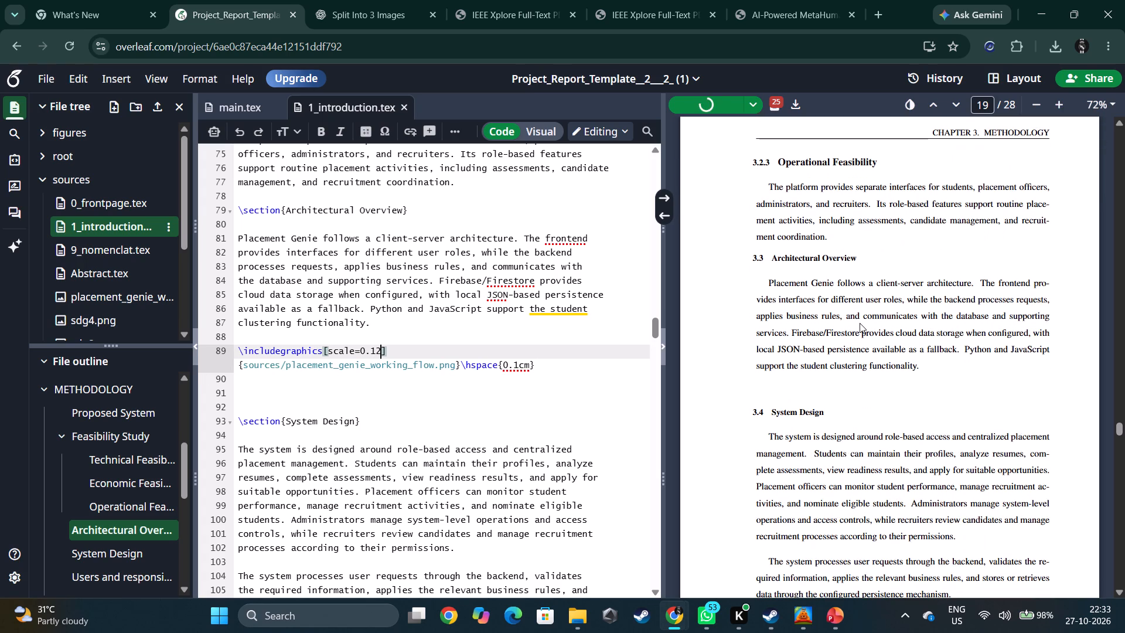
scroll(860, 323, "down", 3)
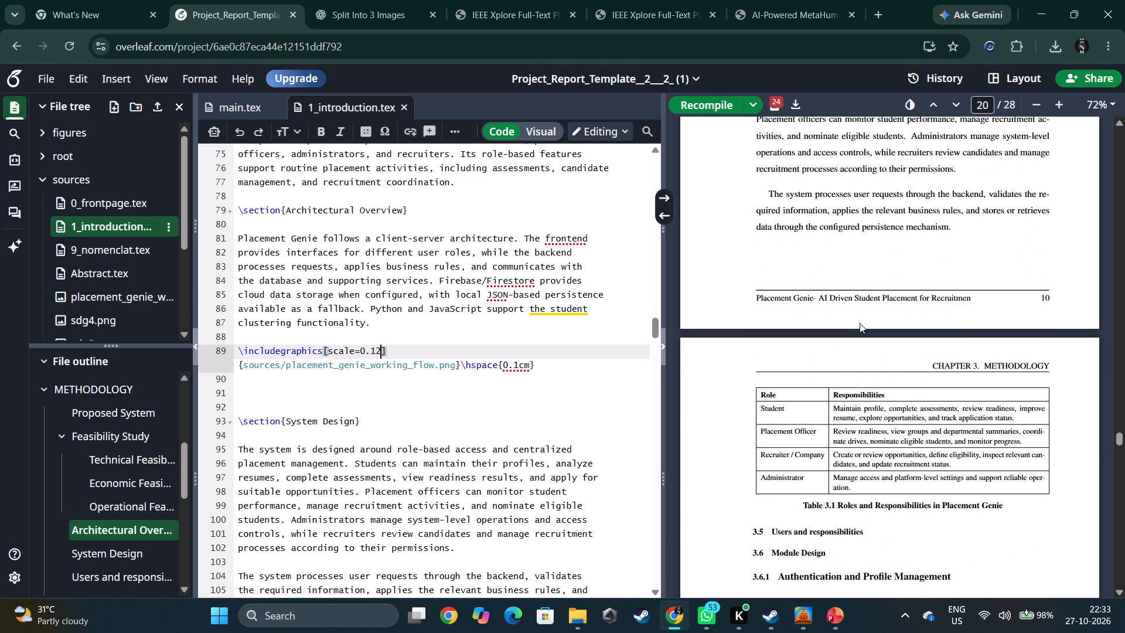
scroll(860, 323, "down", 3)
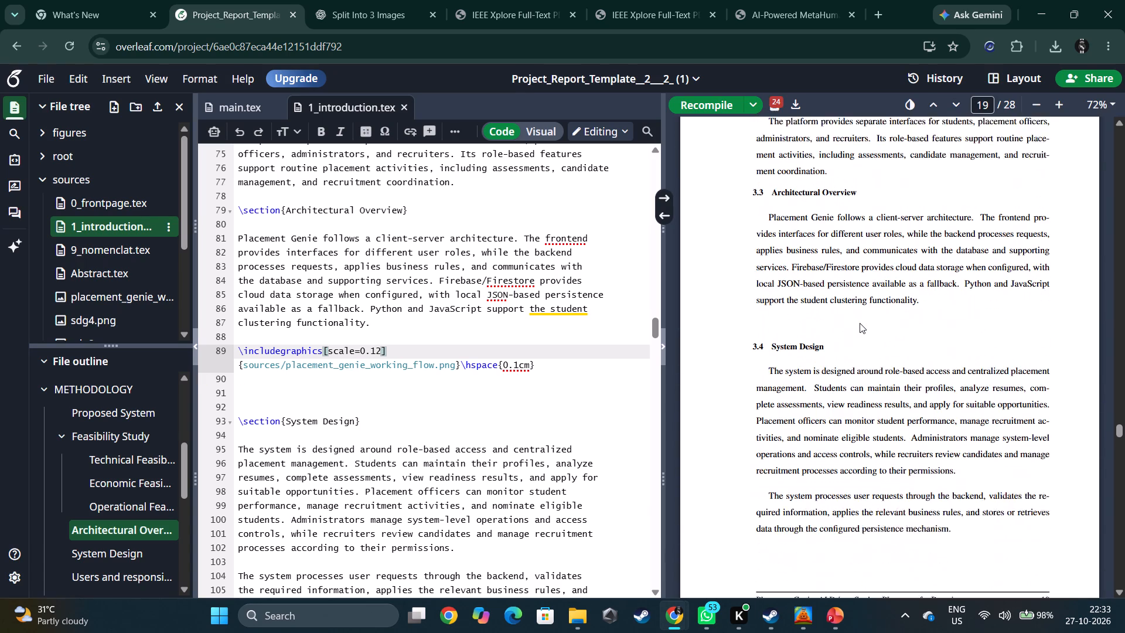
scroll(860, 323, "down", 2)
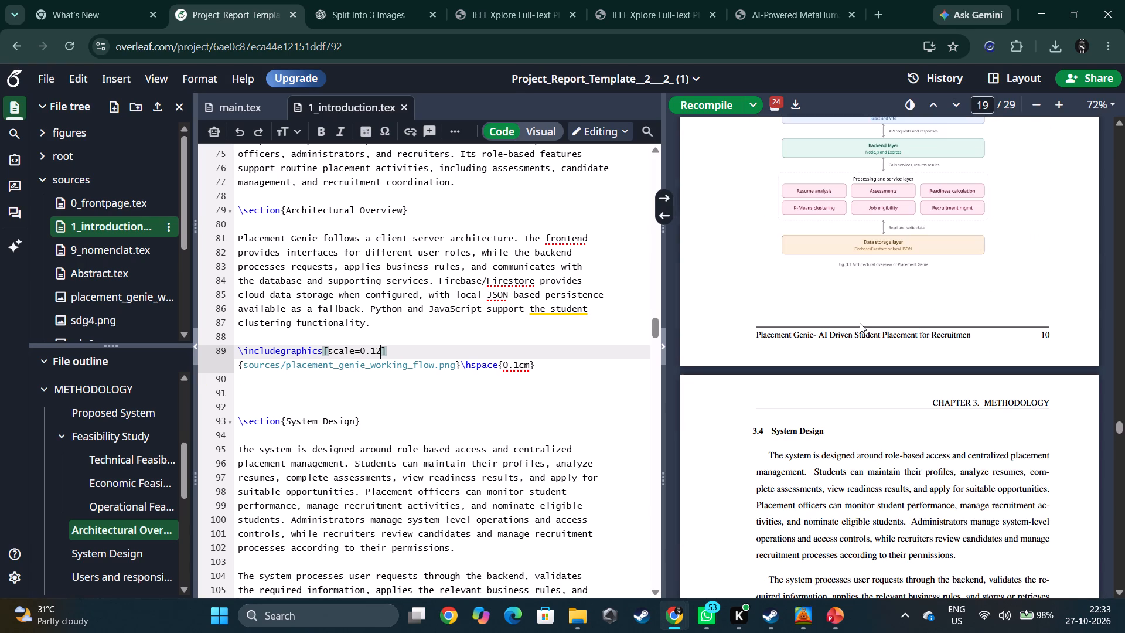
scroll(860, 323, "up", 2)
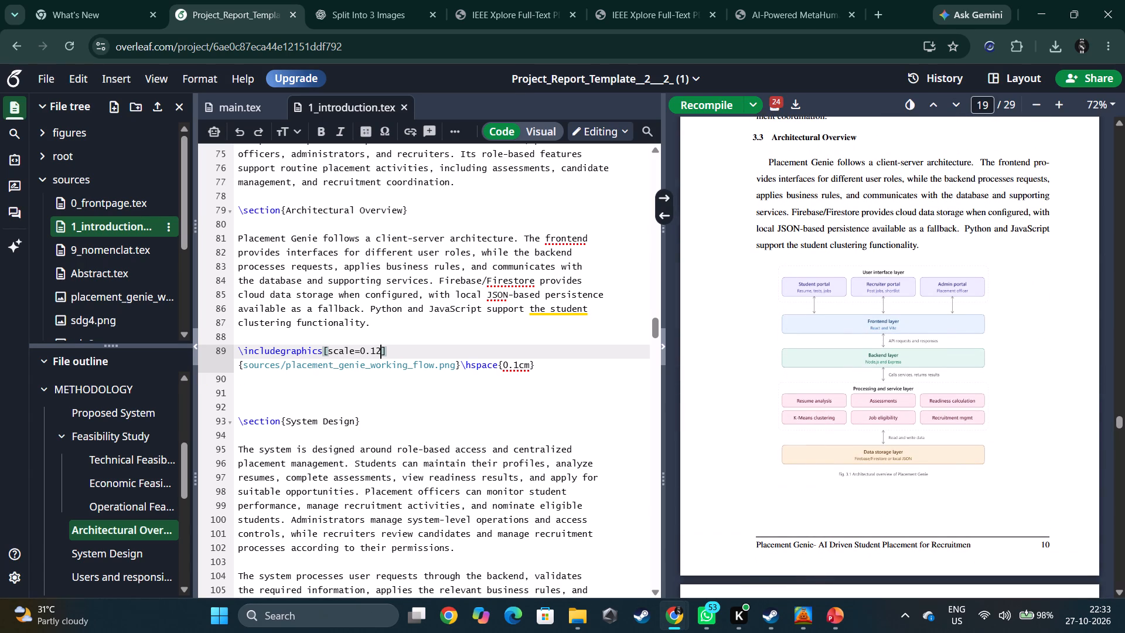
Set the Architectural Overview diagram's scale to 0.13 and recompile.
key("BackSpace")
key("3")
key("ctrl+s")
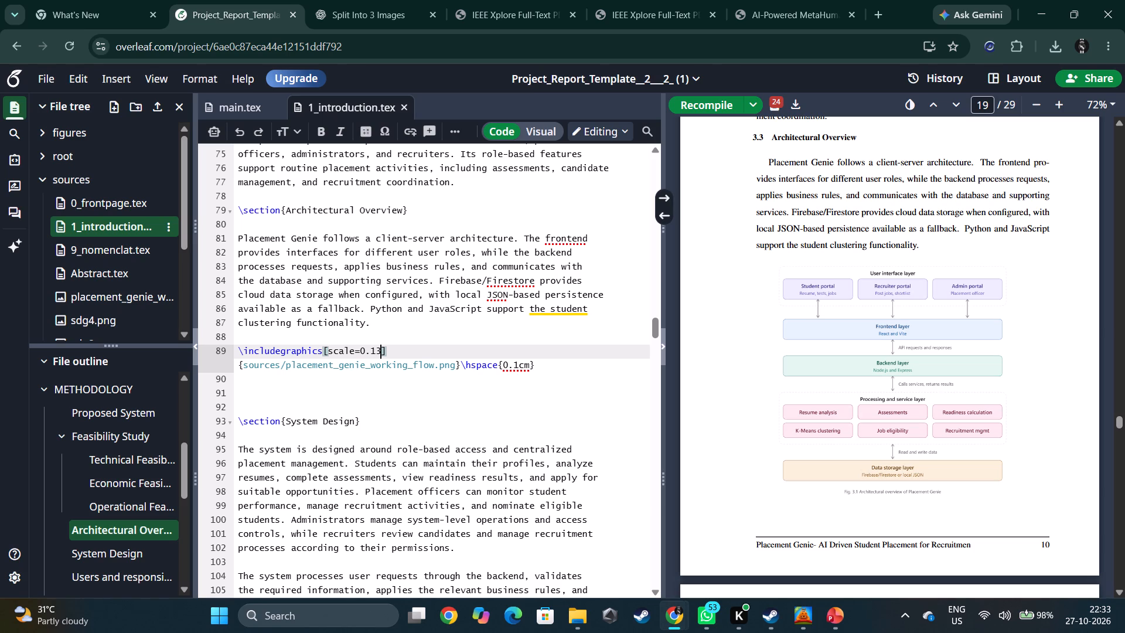
Set the Architectural Overview diagram's scale to 0.14 and recompile.
key("BackSpace")
key("4")
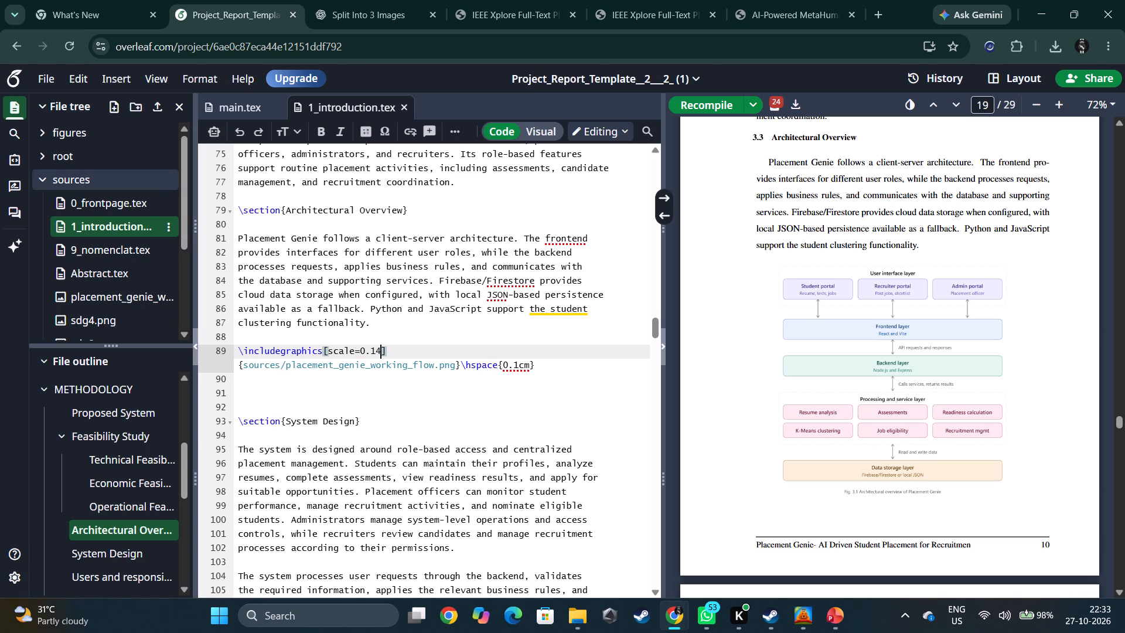
key("ctrl+s")
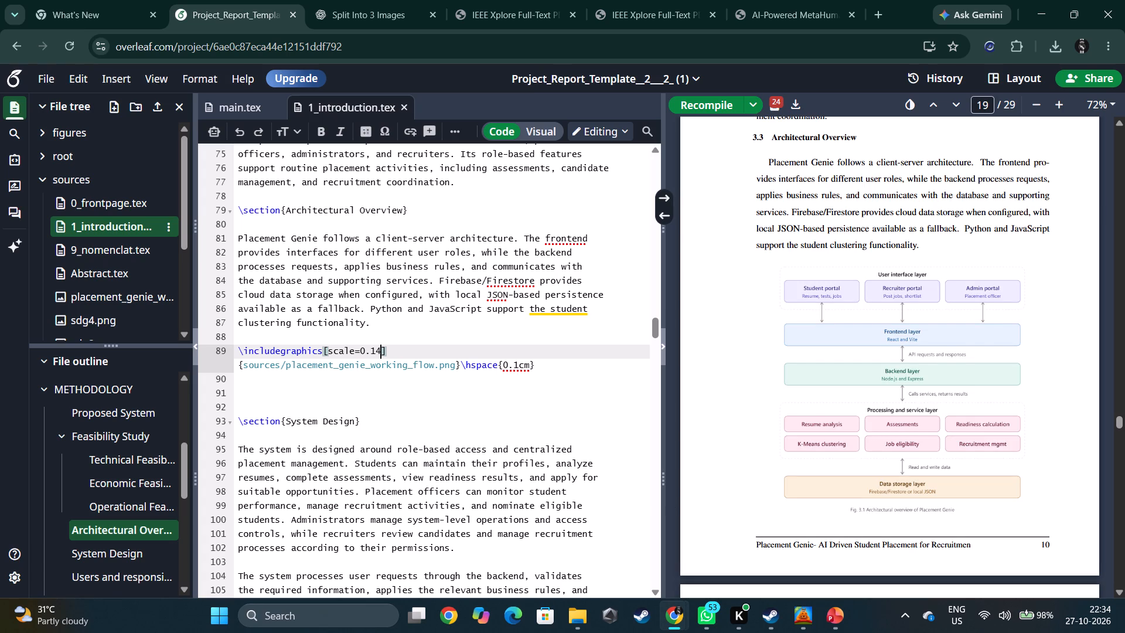
Add a \label reading "Architectural overview" on a new line below the diagram's \includegraphics line and recompile.
left_click(534, 361)
key("Return")
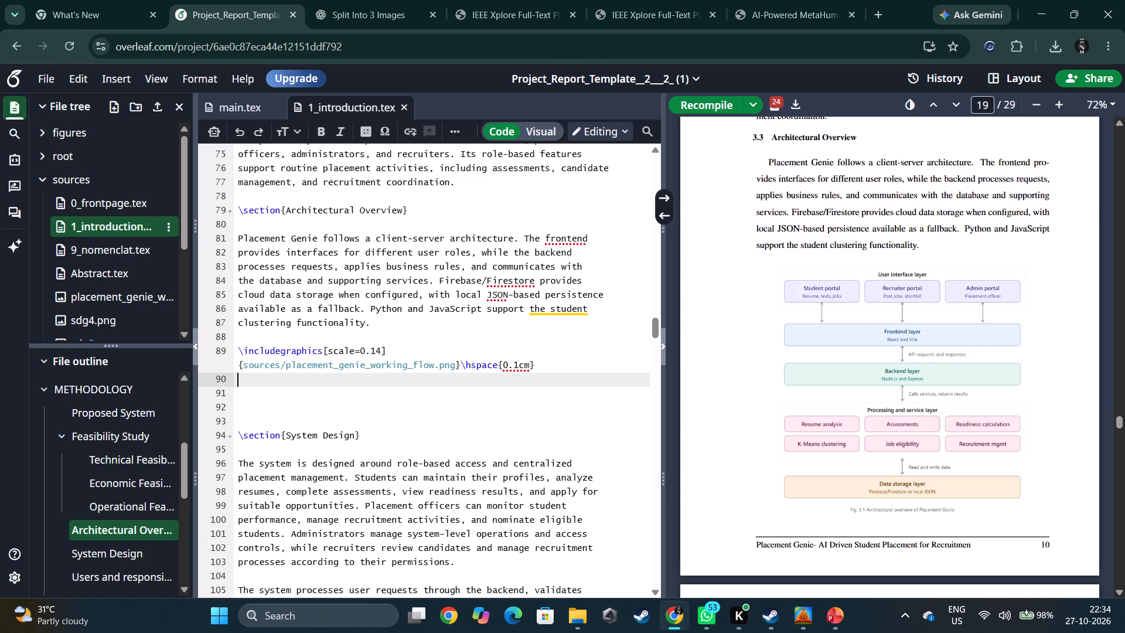
type("\\la")
key("Return")
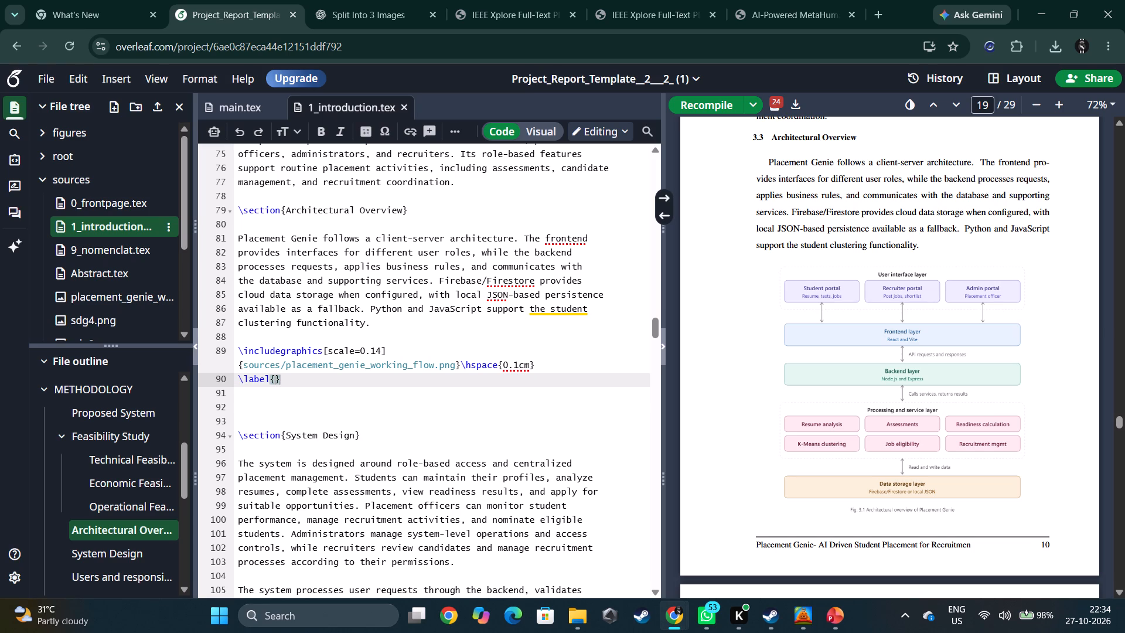
type("Ar")
type("chitectura")
type("l")
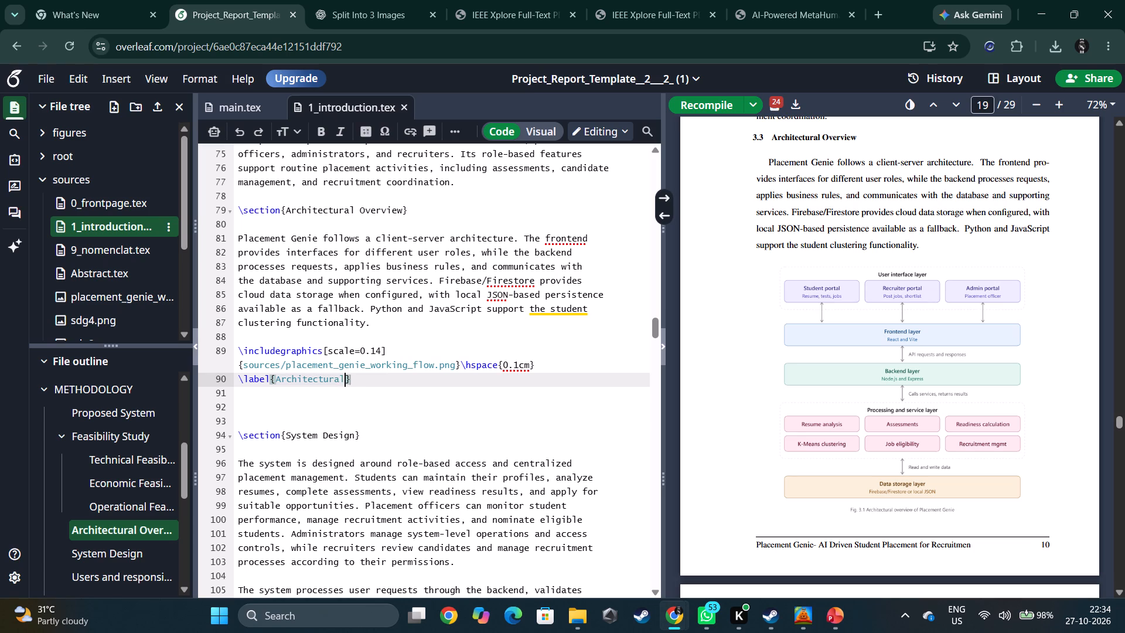
key("space")
type("overview")
key("space")
type("of p")
key("BackSpace")
key("BackSpace")
key("BackSpace")
key("BackSpace")
key("ctrl+s")
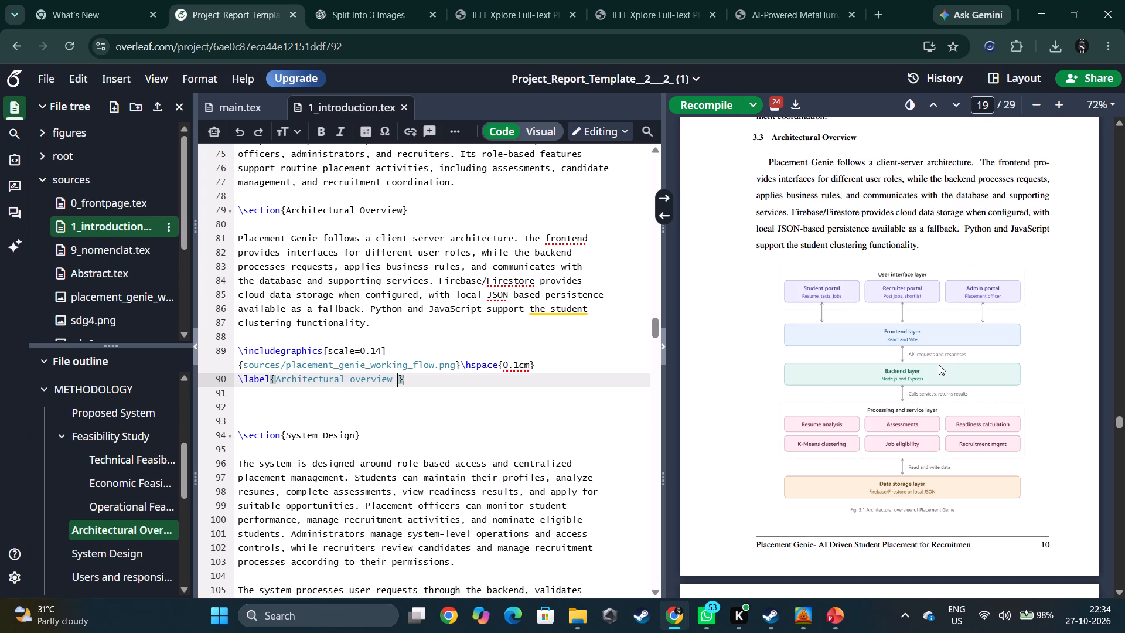
Check the pages around the diagram in the compiled report and locate the source of Table 3.1's caption.
scroll(939, 365, "down", 6)
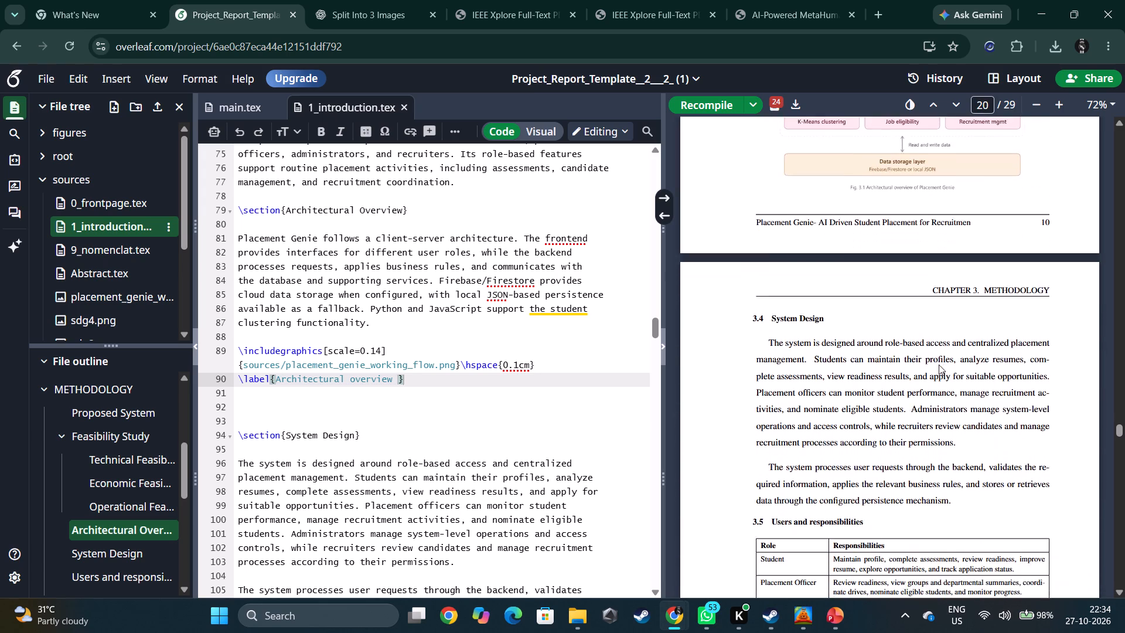
scroll(939, 365, "up", 2)
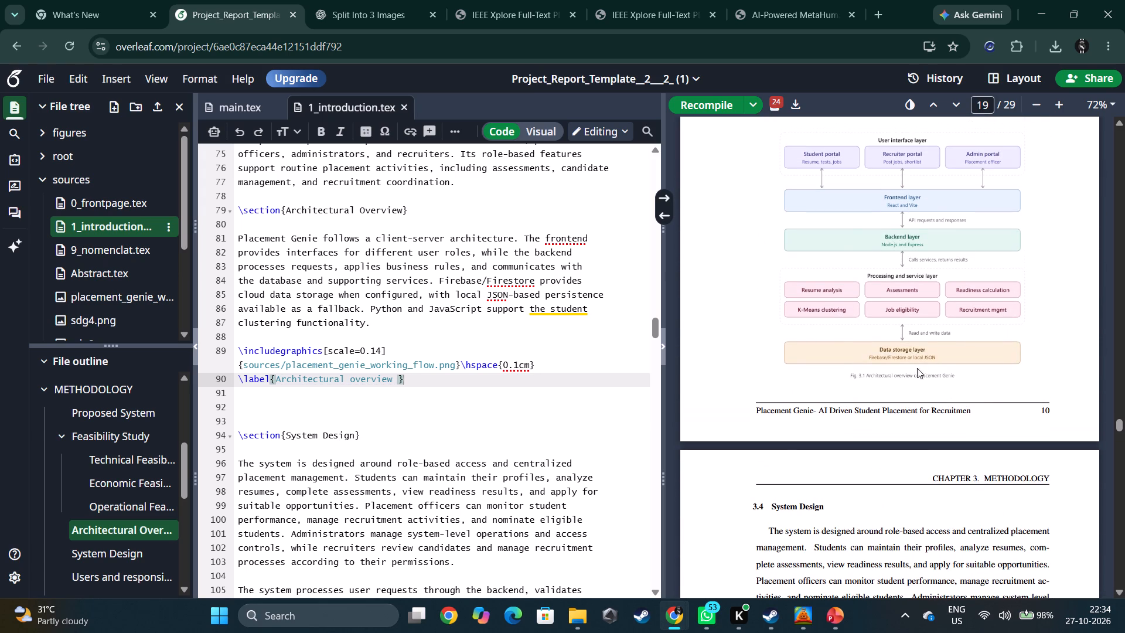
scroll(878, 272, "up", 5)
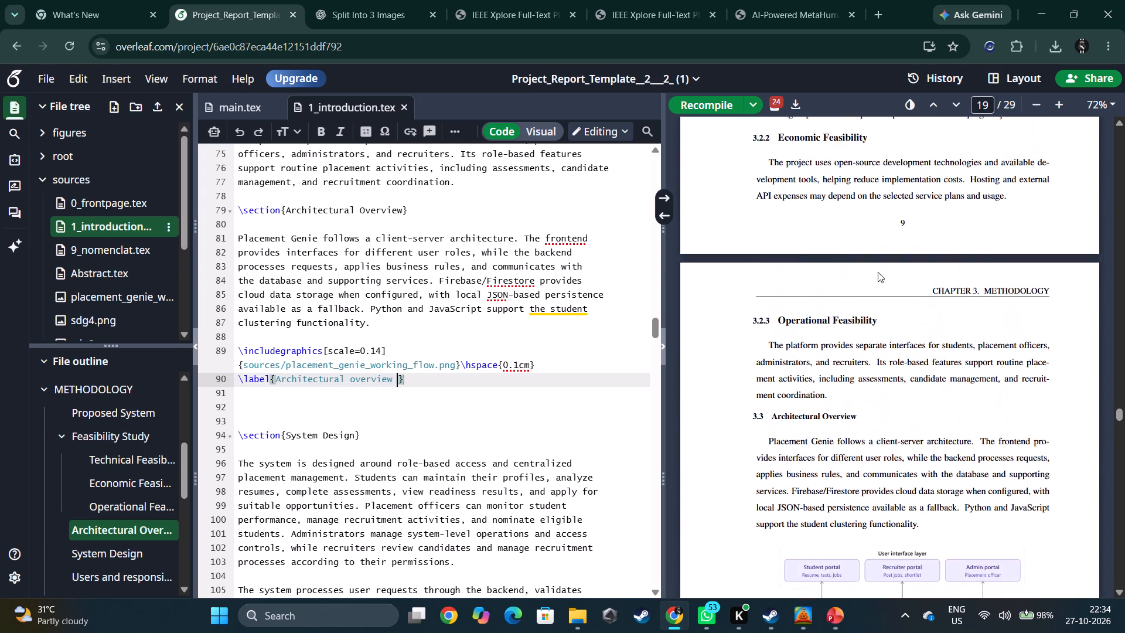
scroll(878, 272, "up", 11)
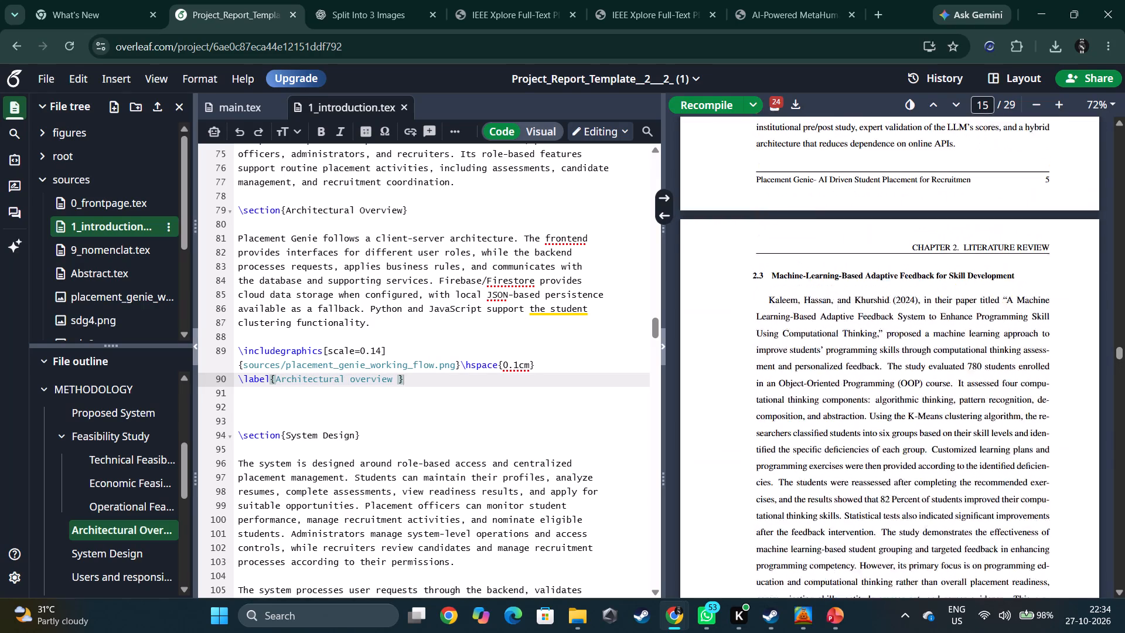
scroll(878, 272, "up", 8)
scroll(878, 272, "down", 2)
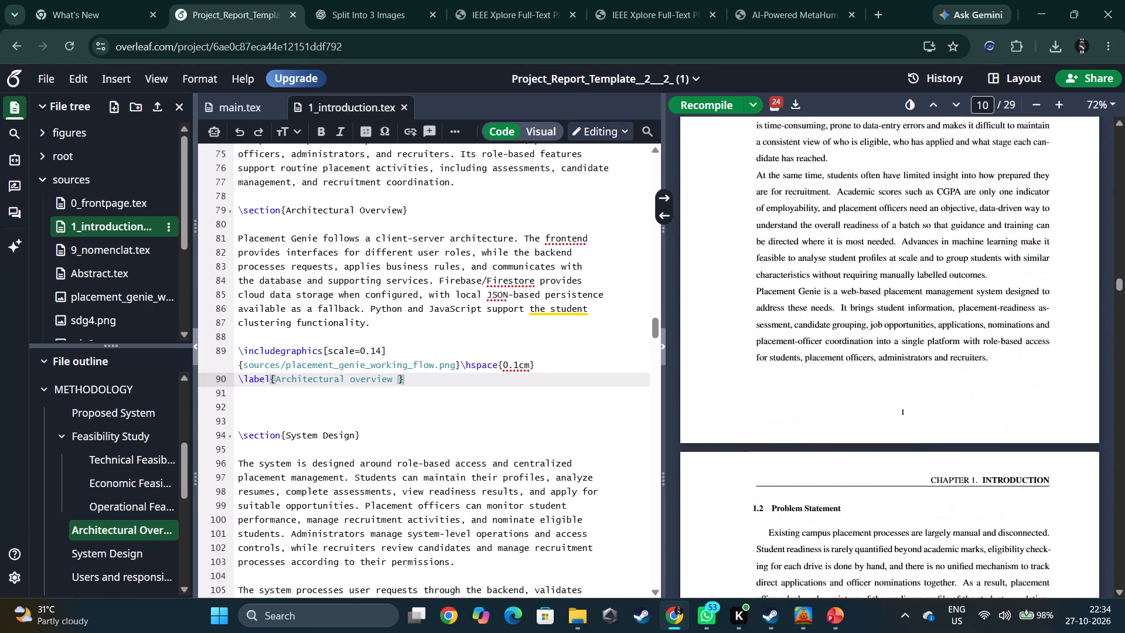
scroll(878, 272, "down", 5)
scroll(878, 272, "up", 1)
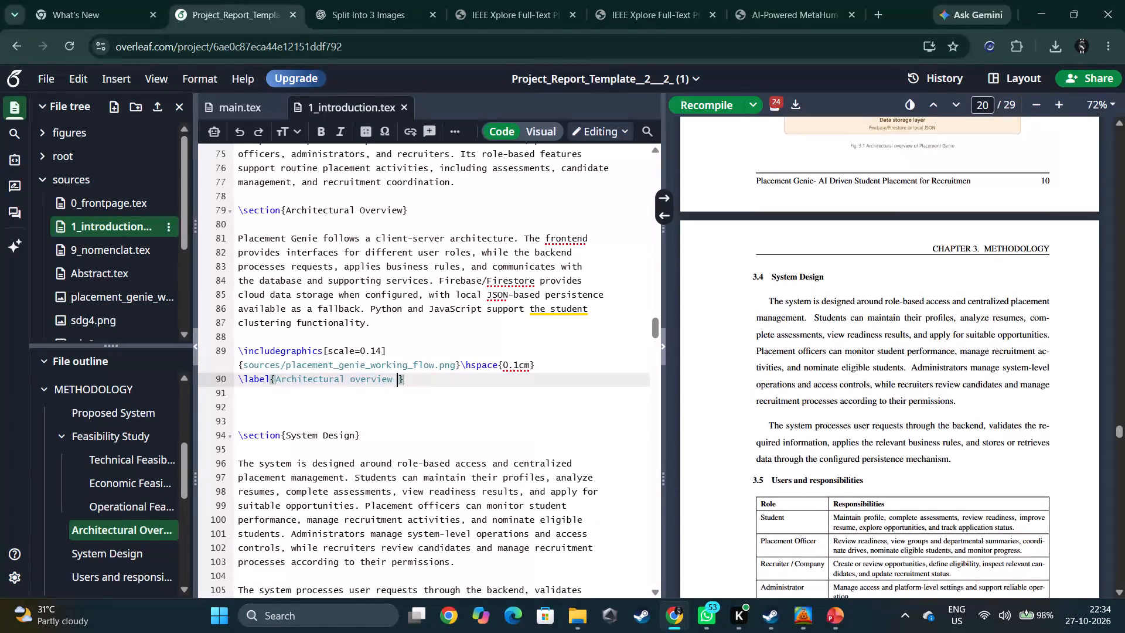
scroll(878, 272, "down", 1)
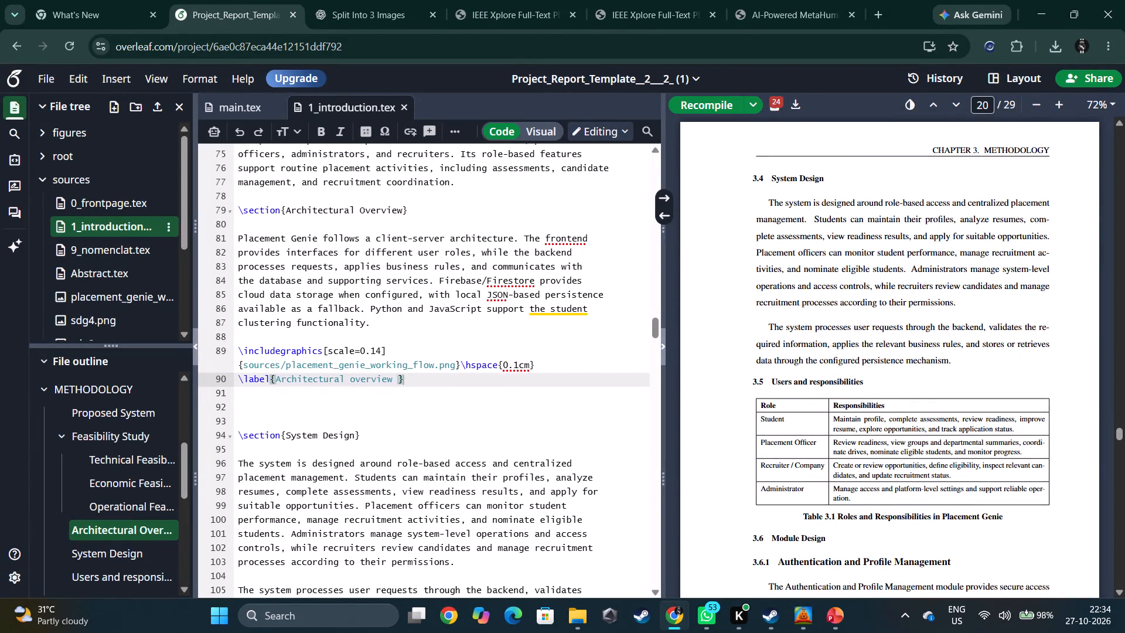
double_click(872, 512)
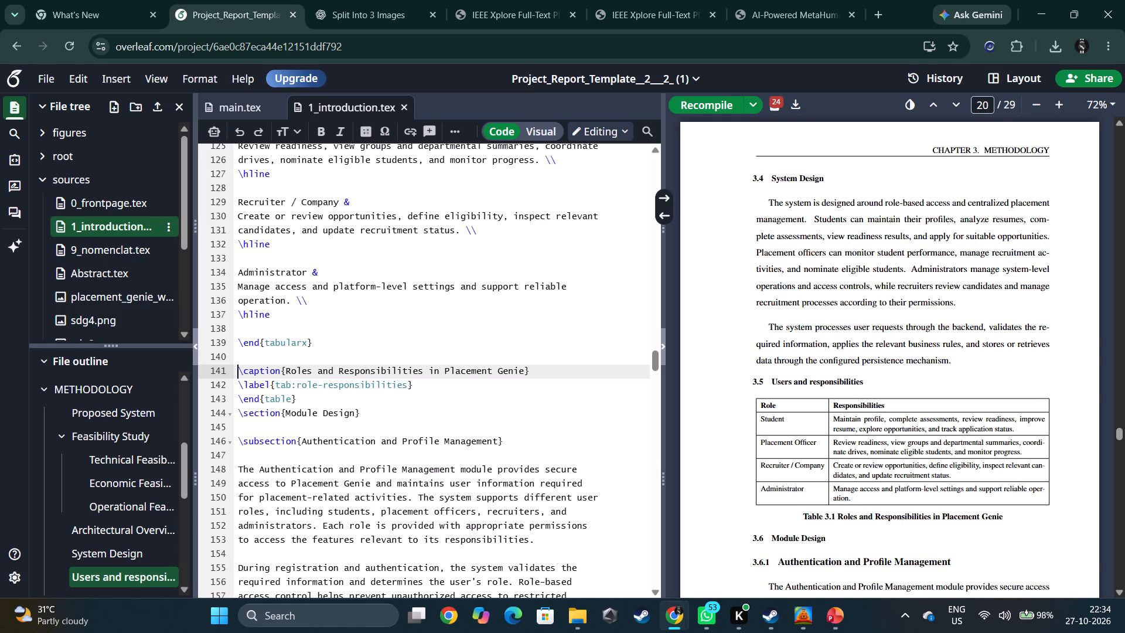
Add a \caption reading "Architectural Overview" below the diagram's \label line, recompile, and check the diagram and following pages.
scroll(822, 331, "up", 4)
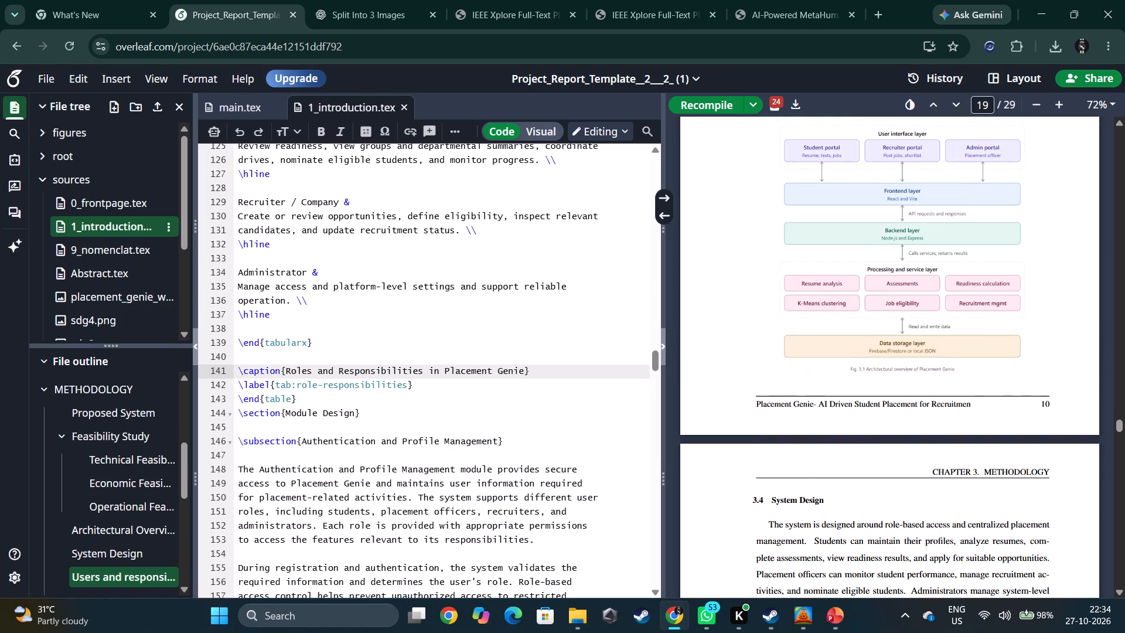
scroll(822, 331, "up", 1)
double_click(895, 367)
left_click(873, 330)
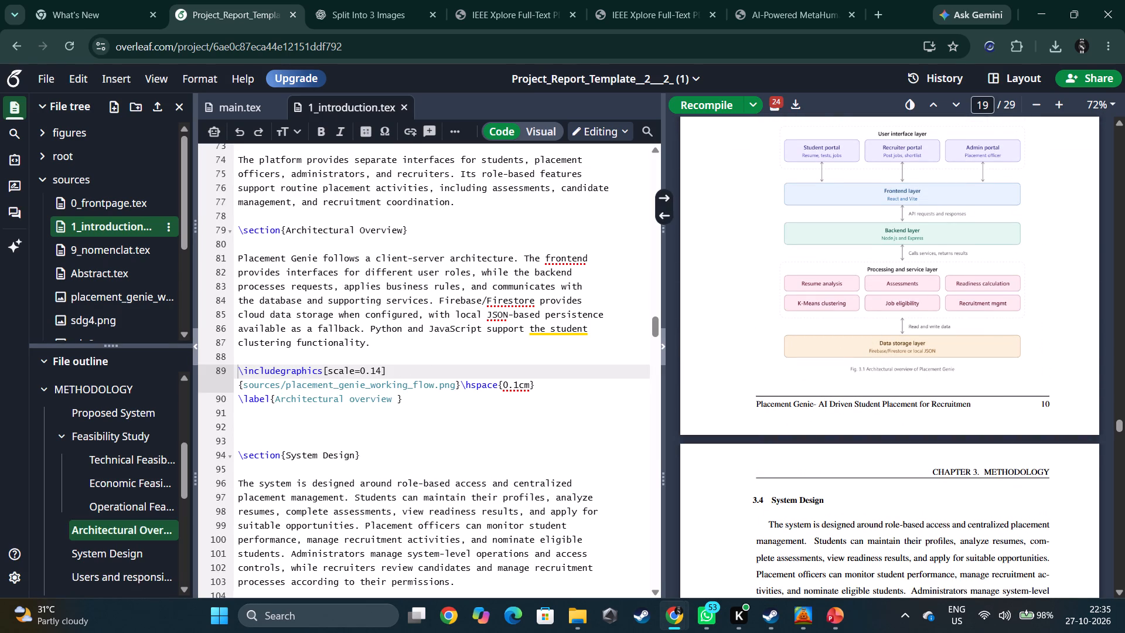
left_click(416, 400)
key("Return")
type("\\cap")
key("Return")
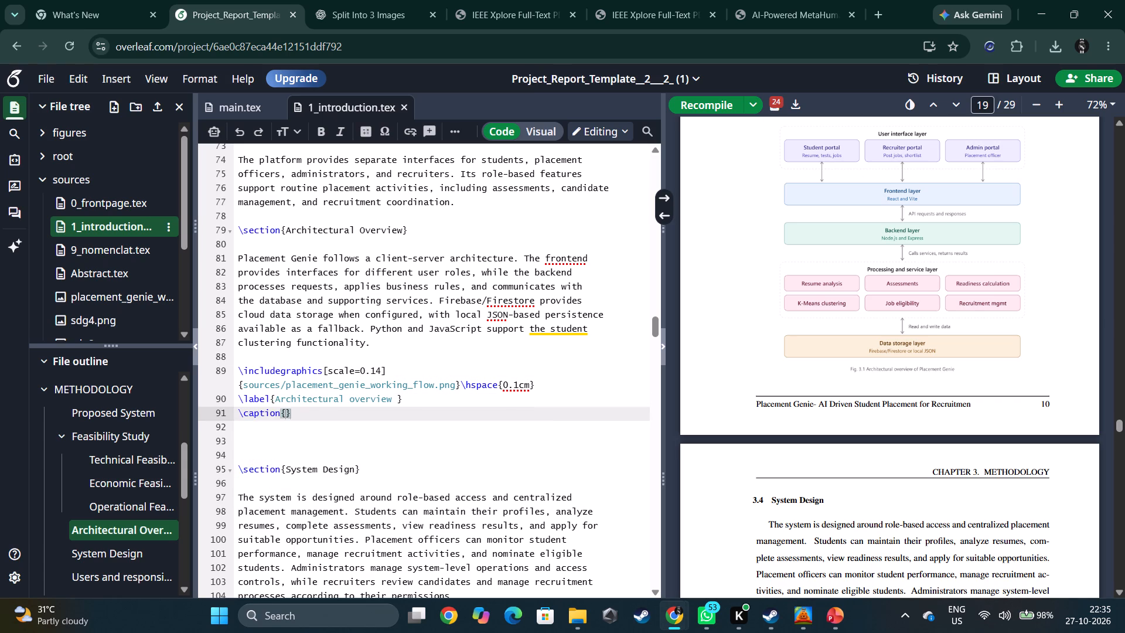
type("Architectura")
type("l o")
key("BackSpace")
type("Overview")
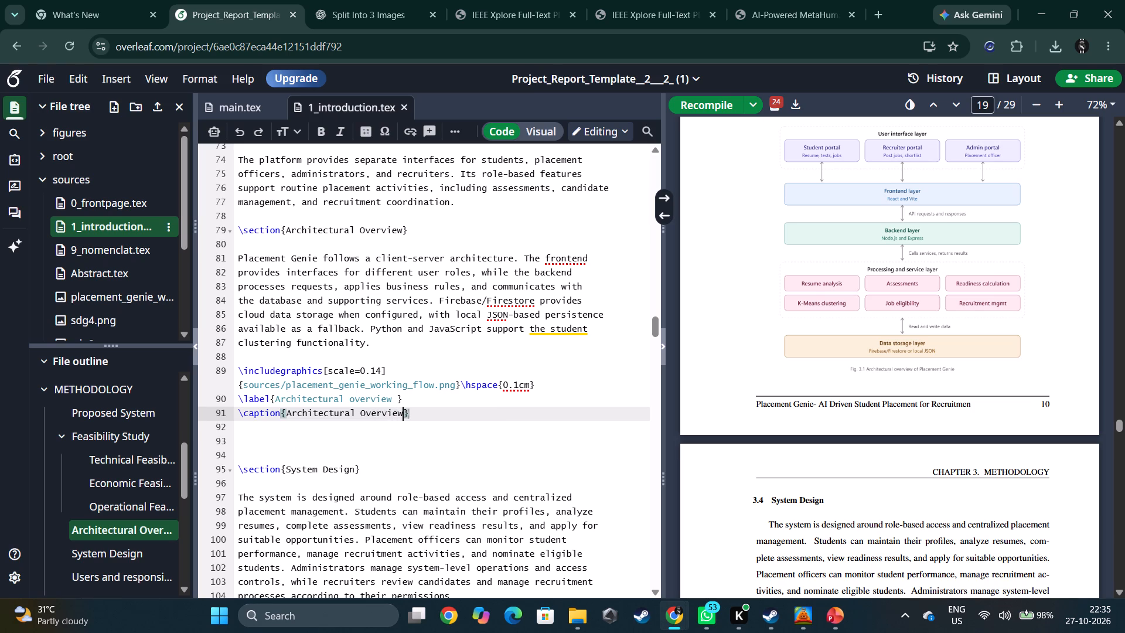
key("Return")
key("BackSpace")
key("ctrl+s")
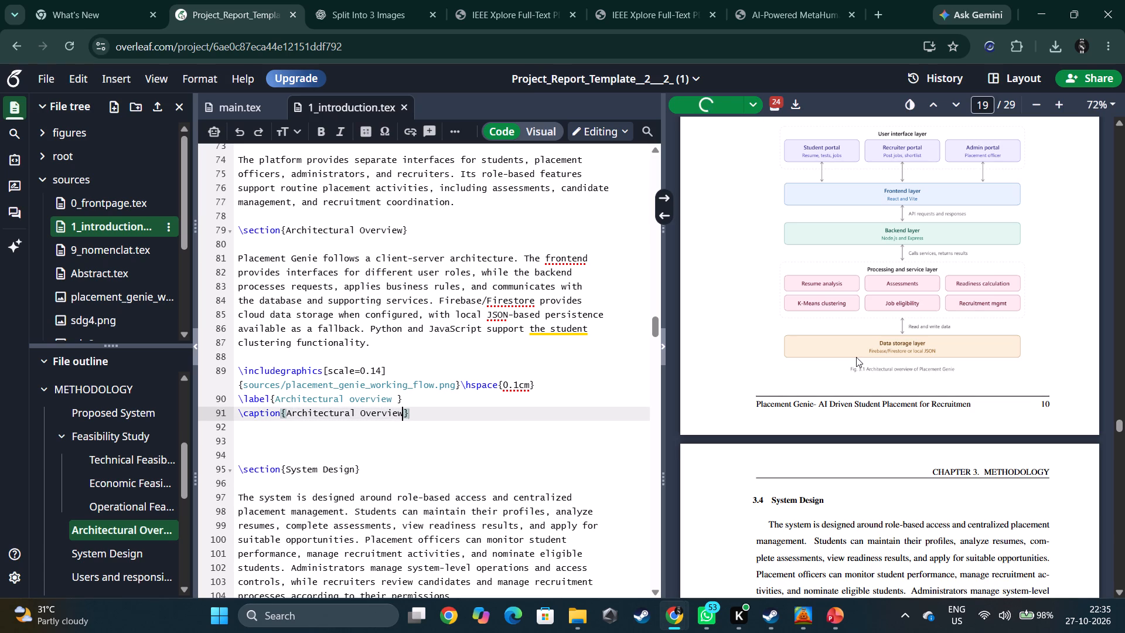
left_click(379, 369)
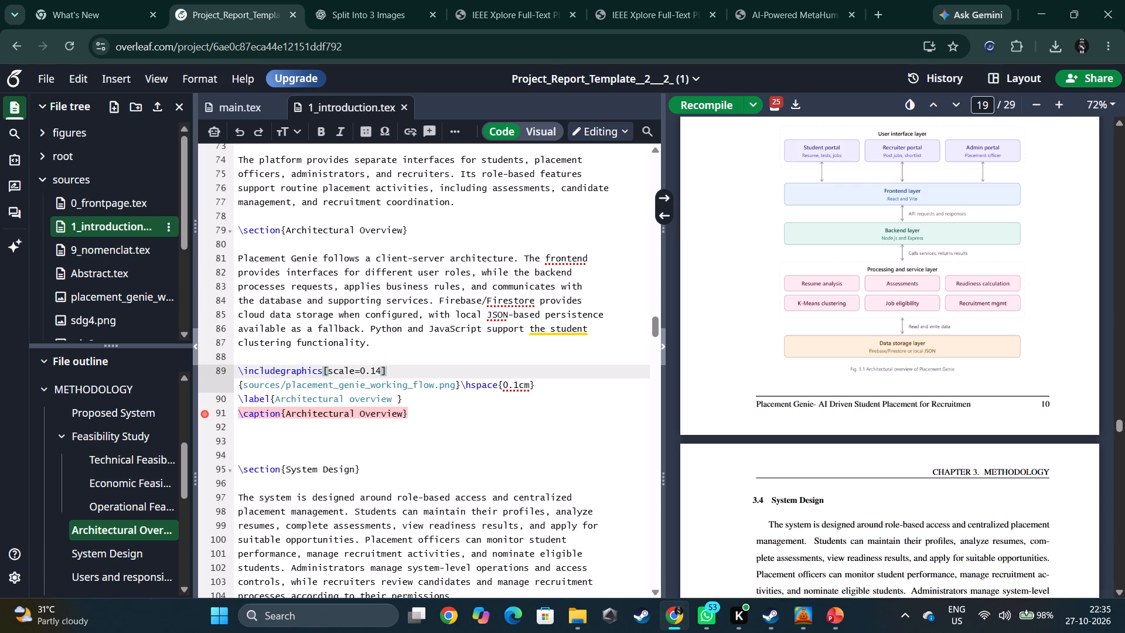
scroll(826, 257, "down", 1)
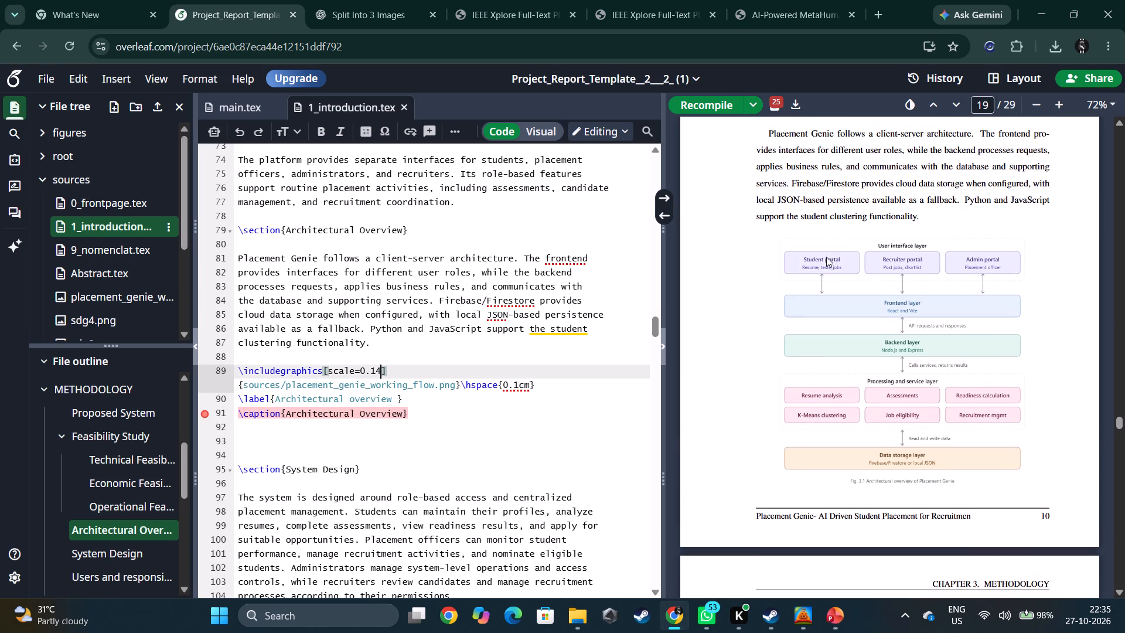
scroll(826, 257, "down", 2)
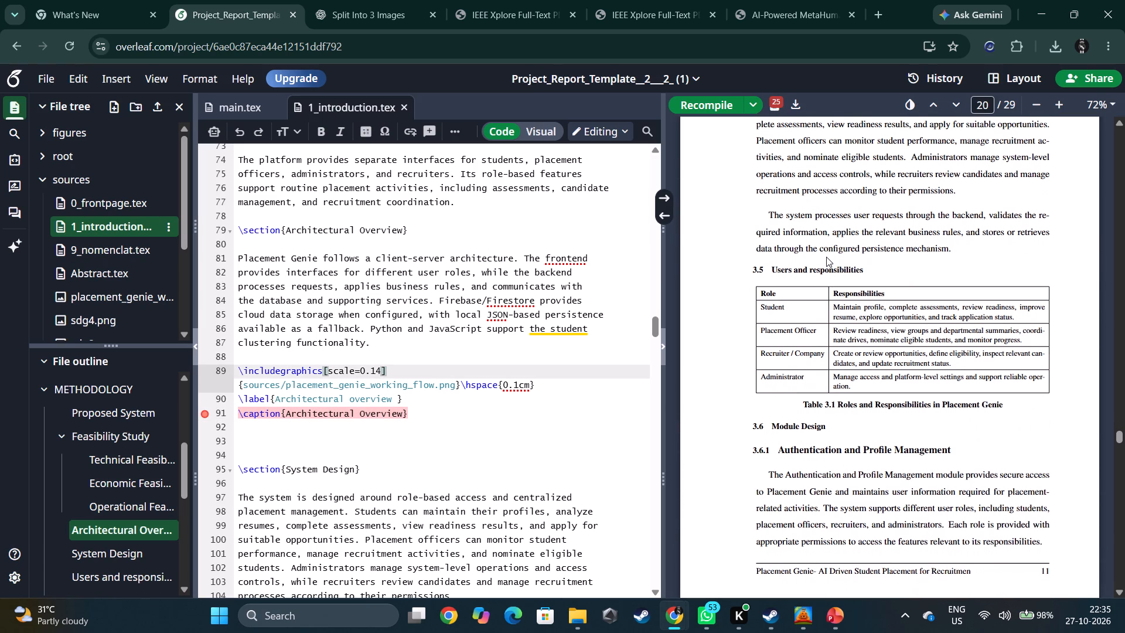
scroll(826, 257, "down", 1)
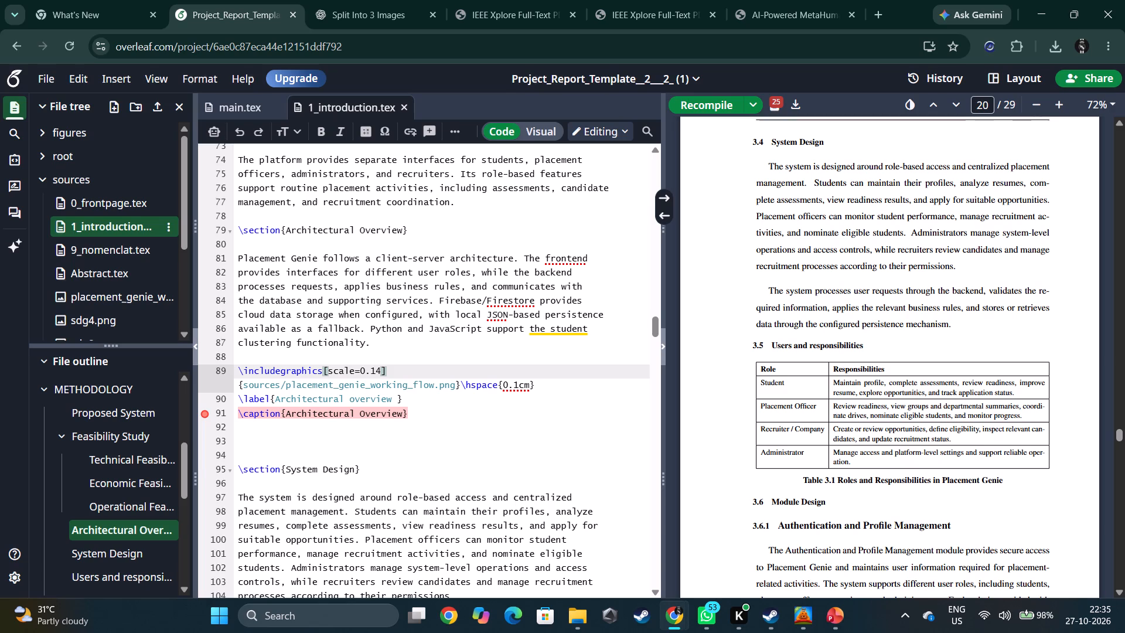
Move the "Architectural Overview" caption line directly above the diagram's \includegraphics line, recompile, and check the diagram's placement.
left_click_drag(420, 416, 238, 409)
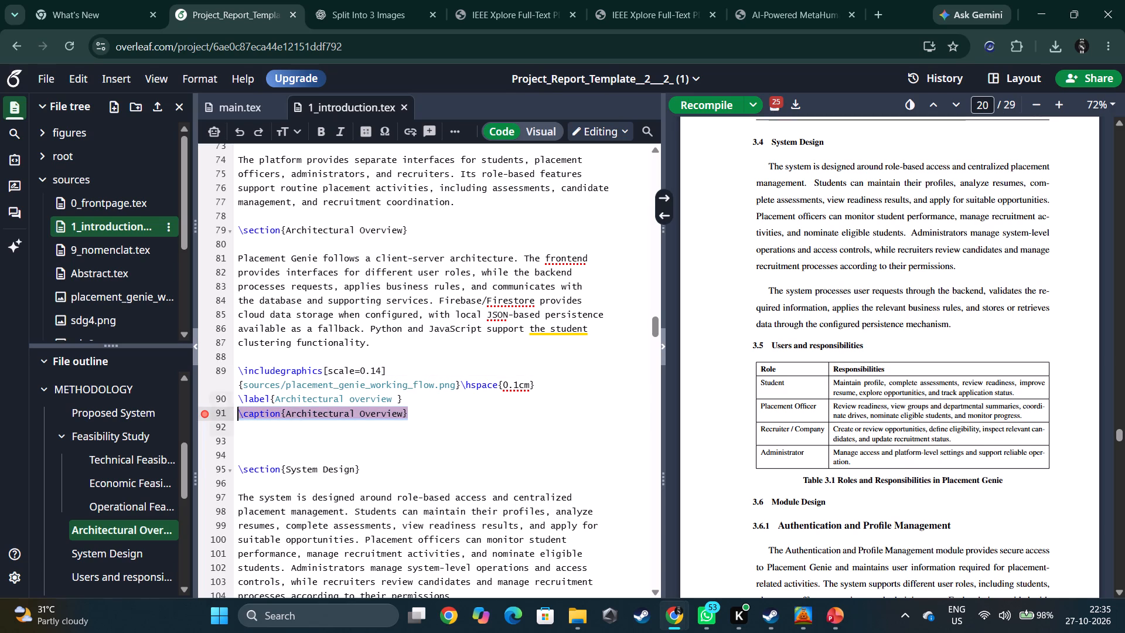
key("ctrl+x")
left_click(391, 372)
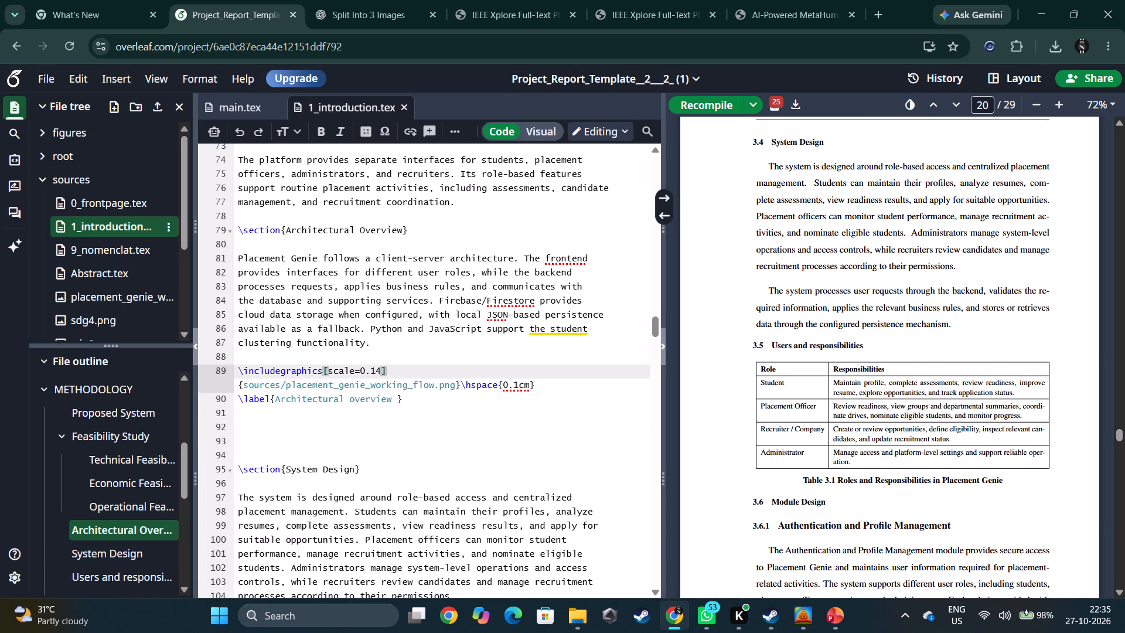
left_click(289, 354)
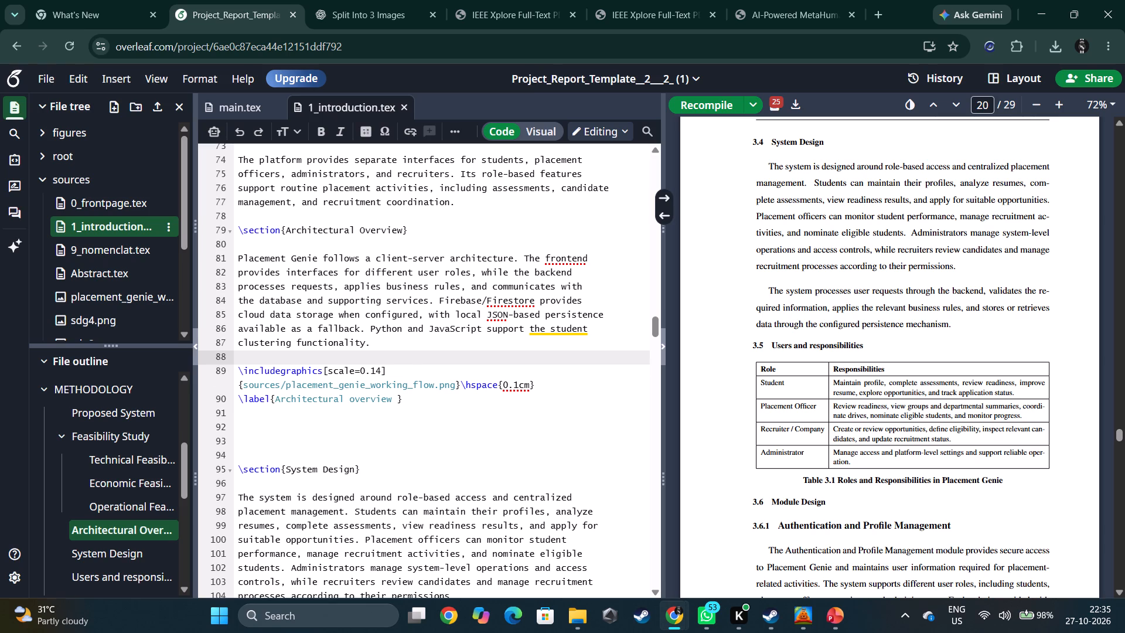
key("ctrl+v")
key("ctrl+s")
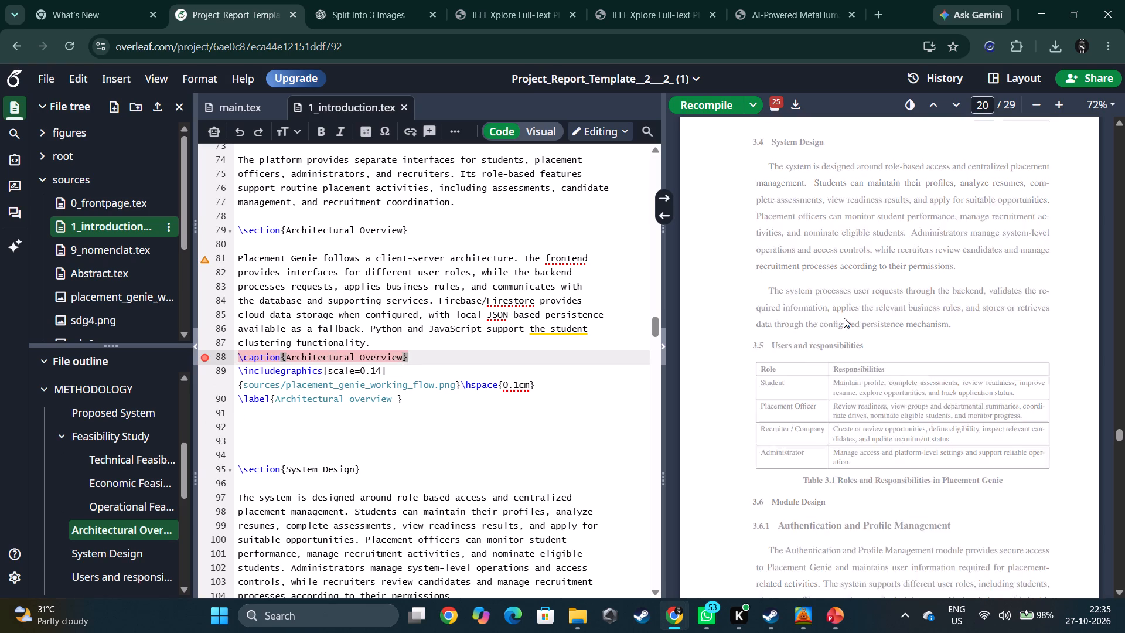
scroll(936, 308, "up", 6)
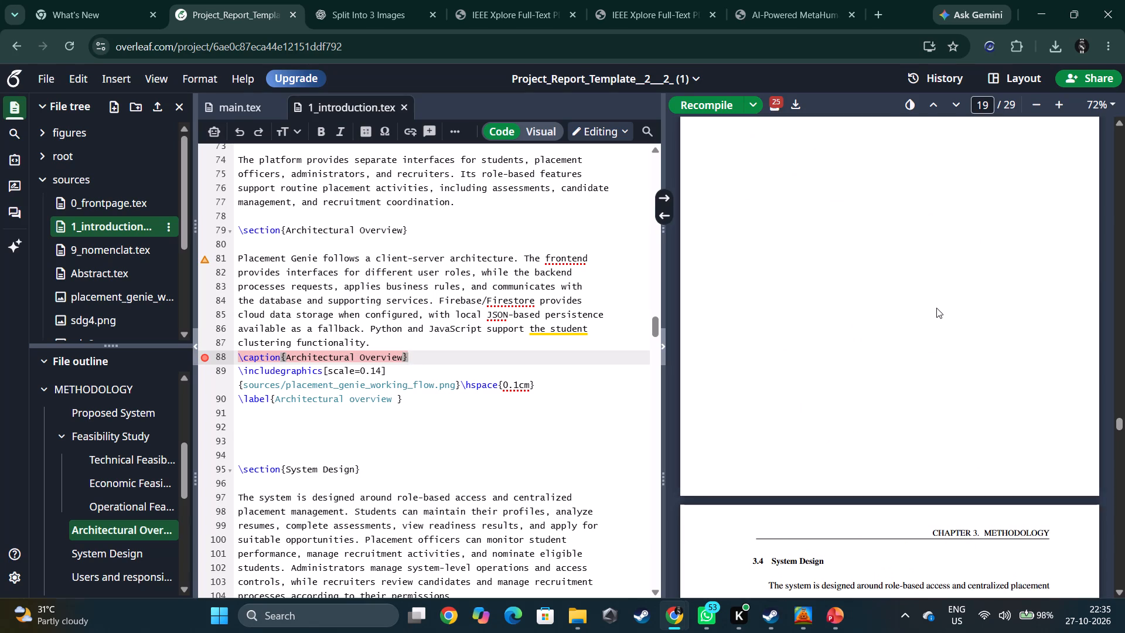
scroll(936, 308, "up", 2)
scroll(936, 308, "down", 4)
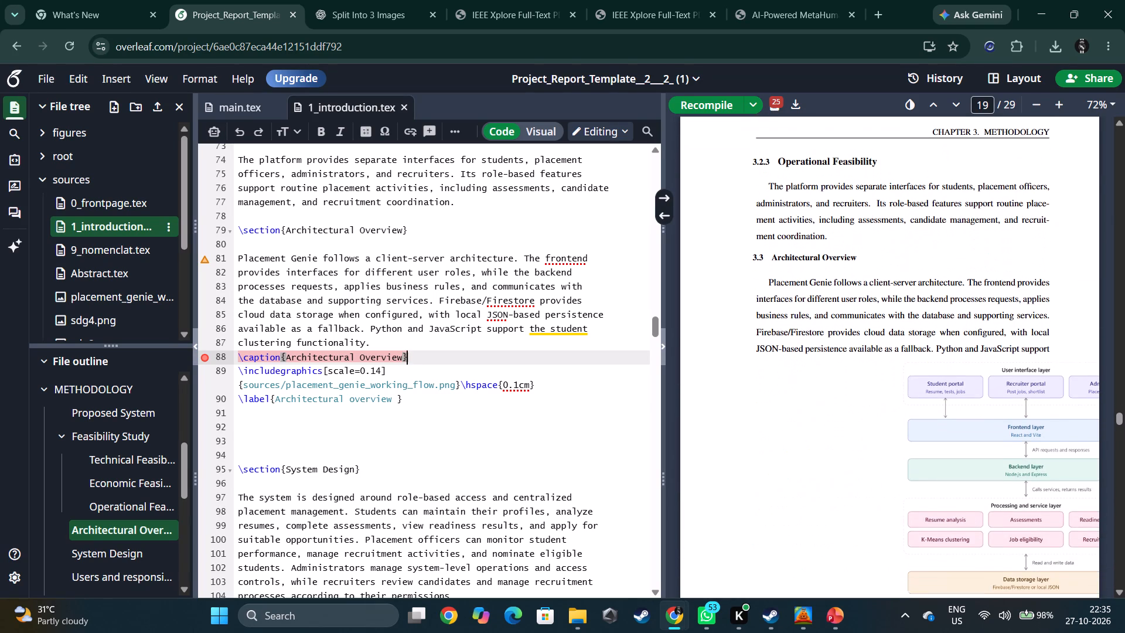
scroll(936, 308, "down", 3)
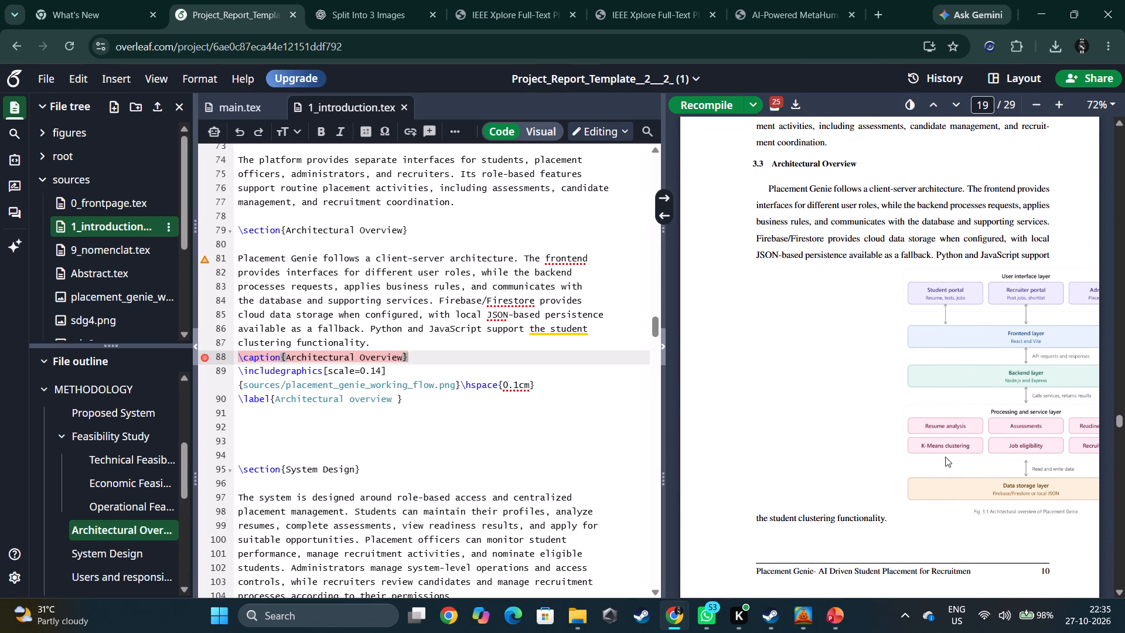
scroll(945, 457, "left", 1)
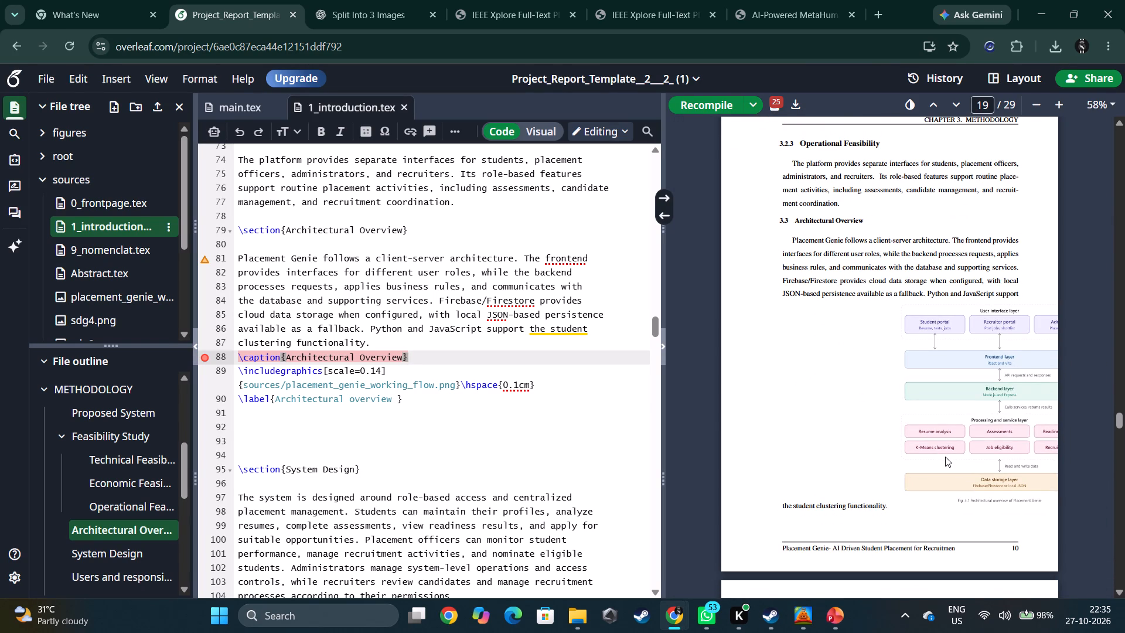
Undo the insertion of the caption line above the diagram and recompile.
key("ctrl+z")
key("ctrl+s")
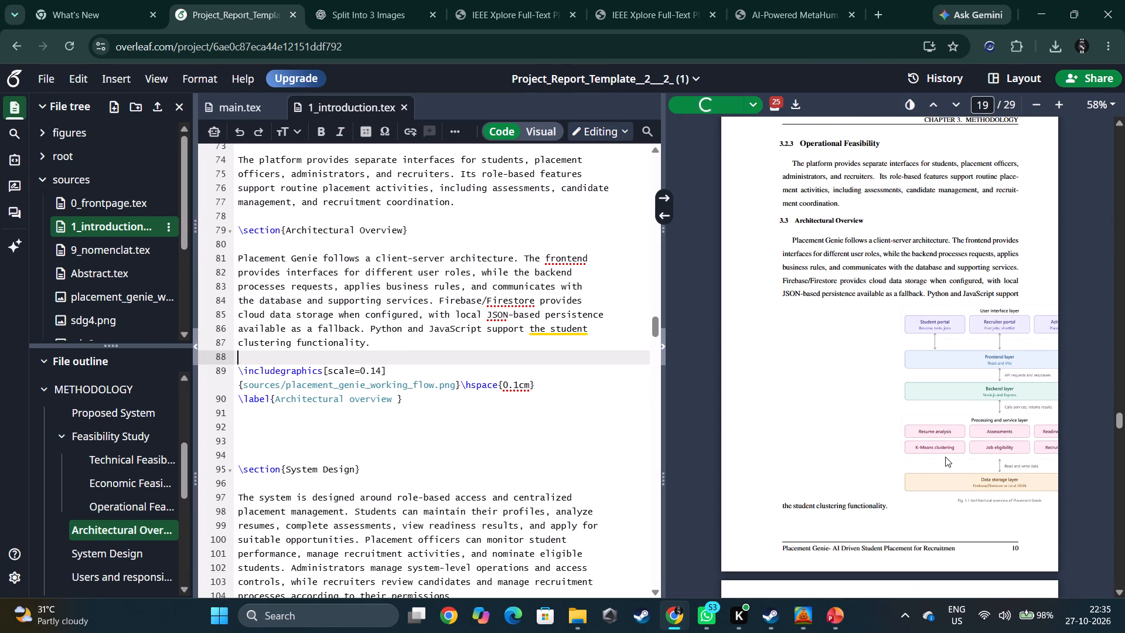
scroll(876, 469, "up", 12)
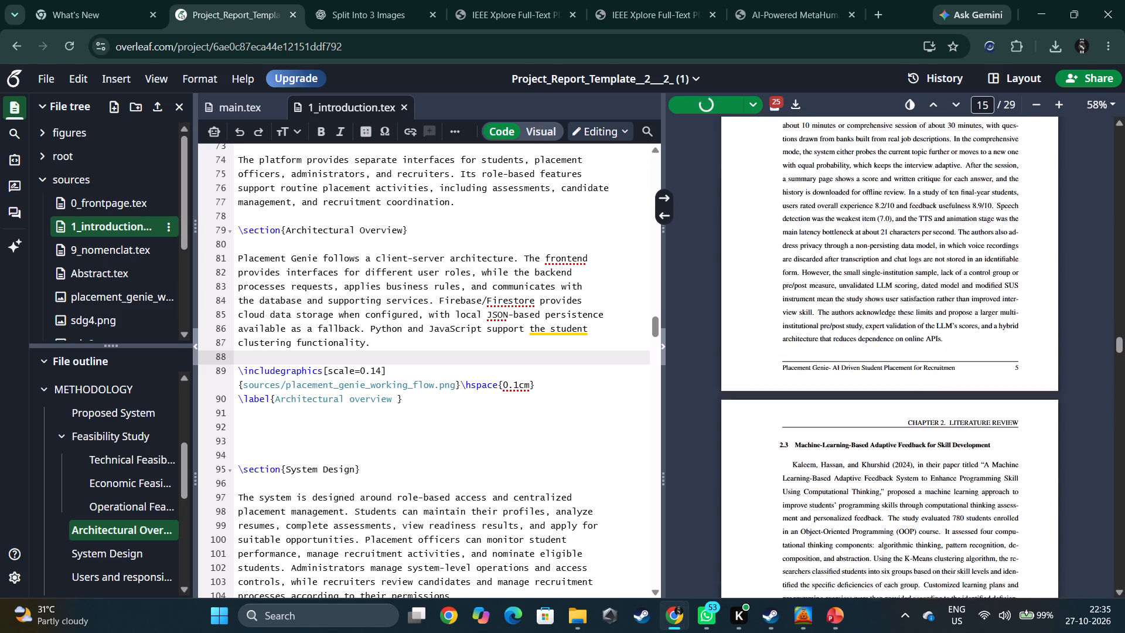
Review the recompiled report from the contents pages to the Architectural Overview diagram and locate the diagram's source line.
scroll(876, 469, "up", 5)
scroll(876, 469, "down", 4)
scroll(876, 469, "up", 4)
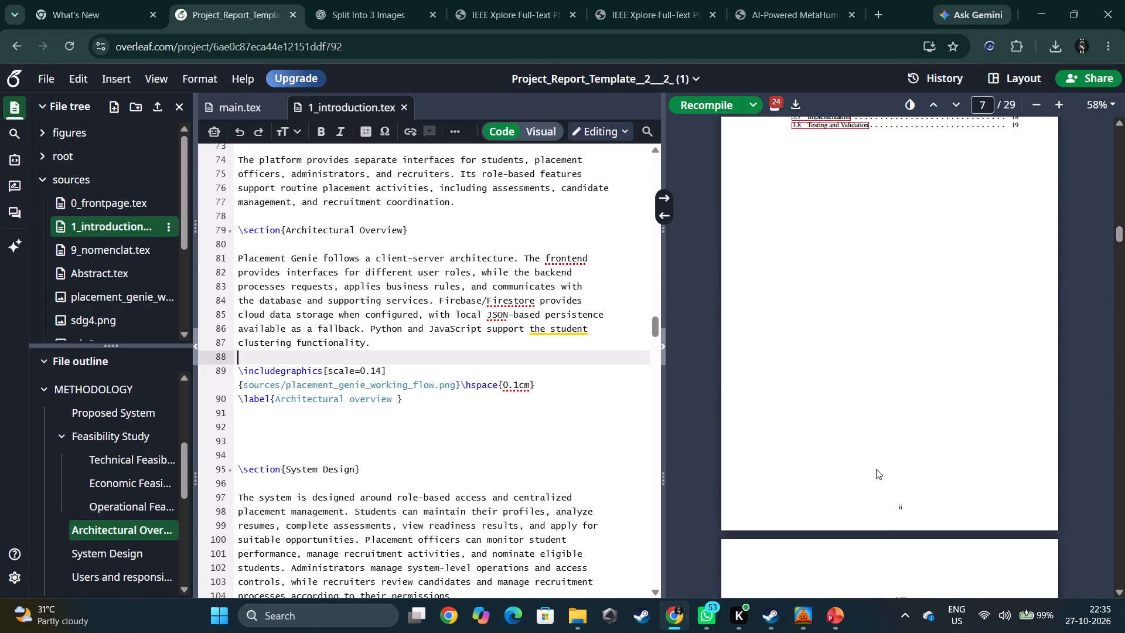
scroll(876, 469, "down", 1)
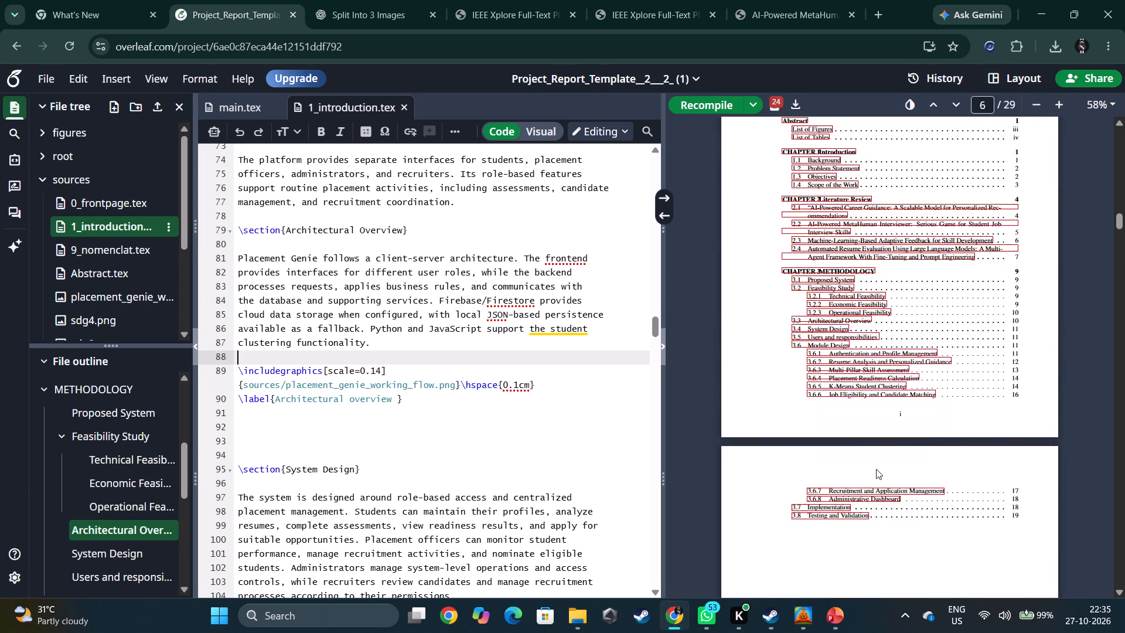
scroll(876, 469, "down", 4)
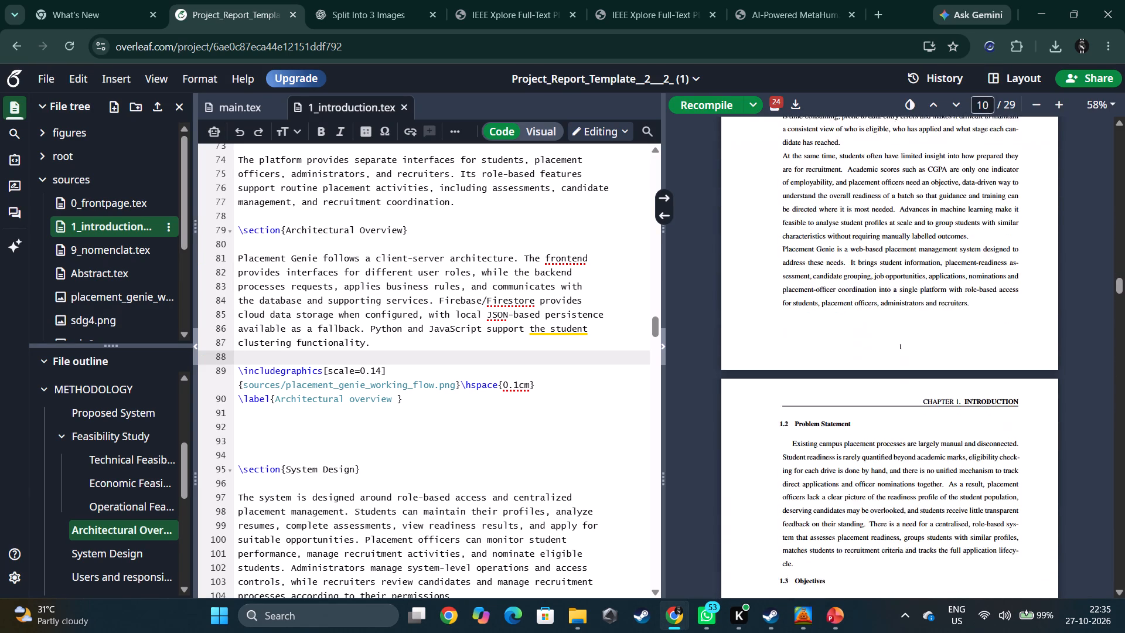
scroll(876, 469, "down", 6)
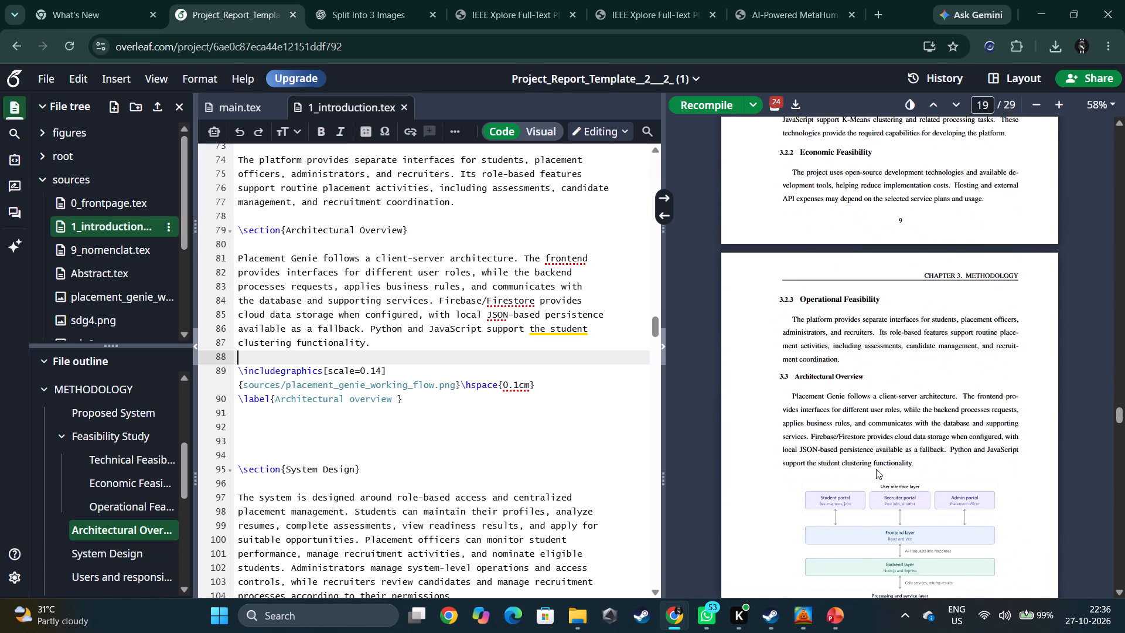
scroll(876, 469, "down", 4)
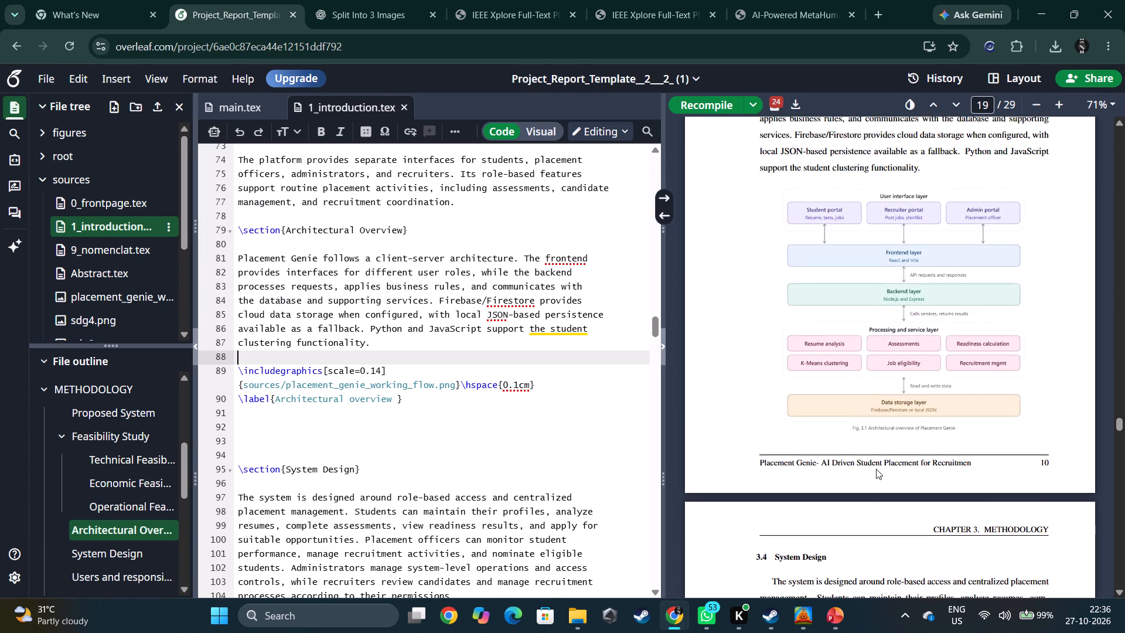
double_click(891, 350)
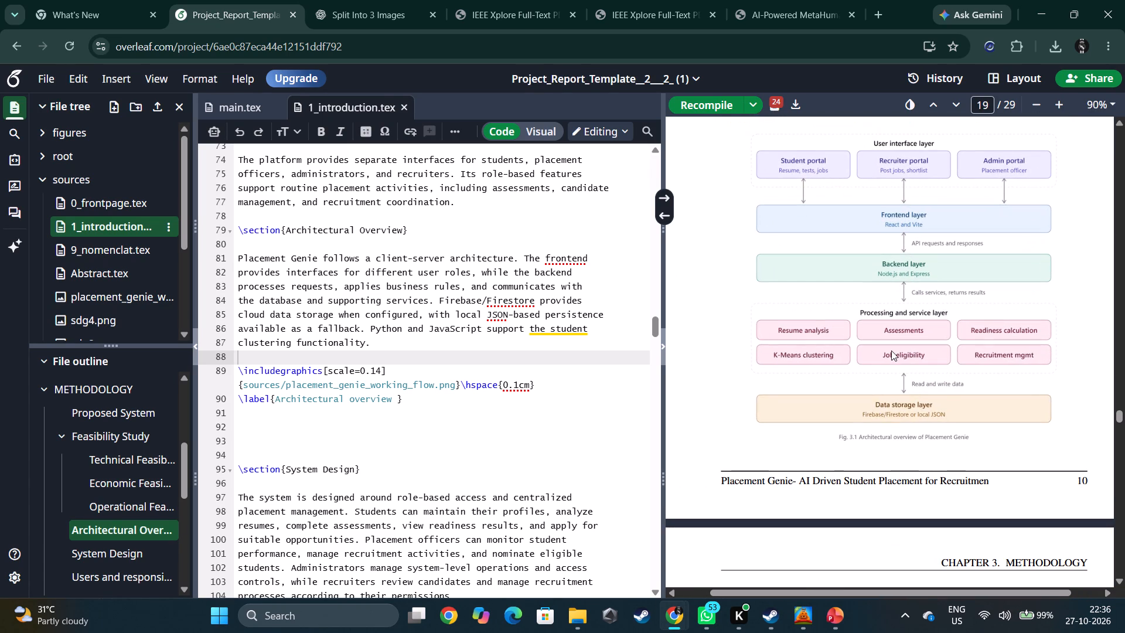
triple_click(891, 350)
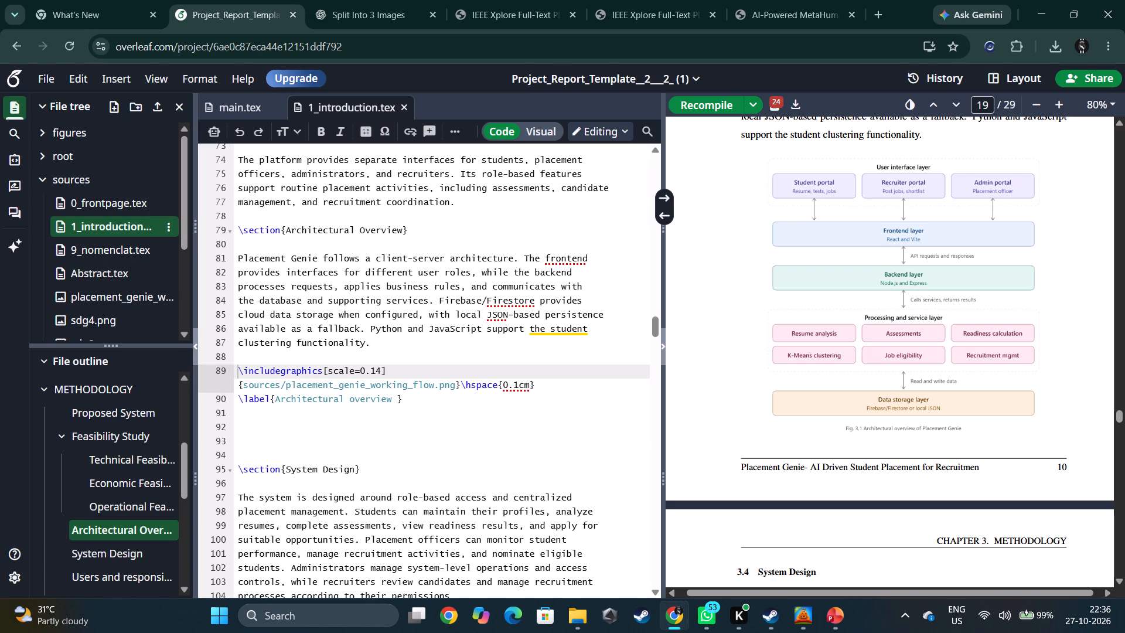
View the diagram's image file placement_genie_working_flow.png in the project's sources, and return to the diagram's source code.
scroll(107, 257, "down", 2)
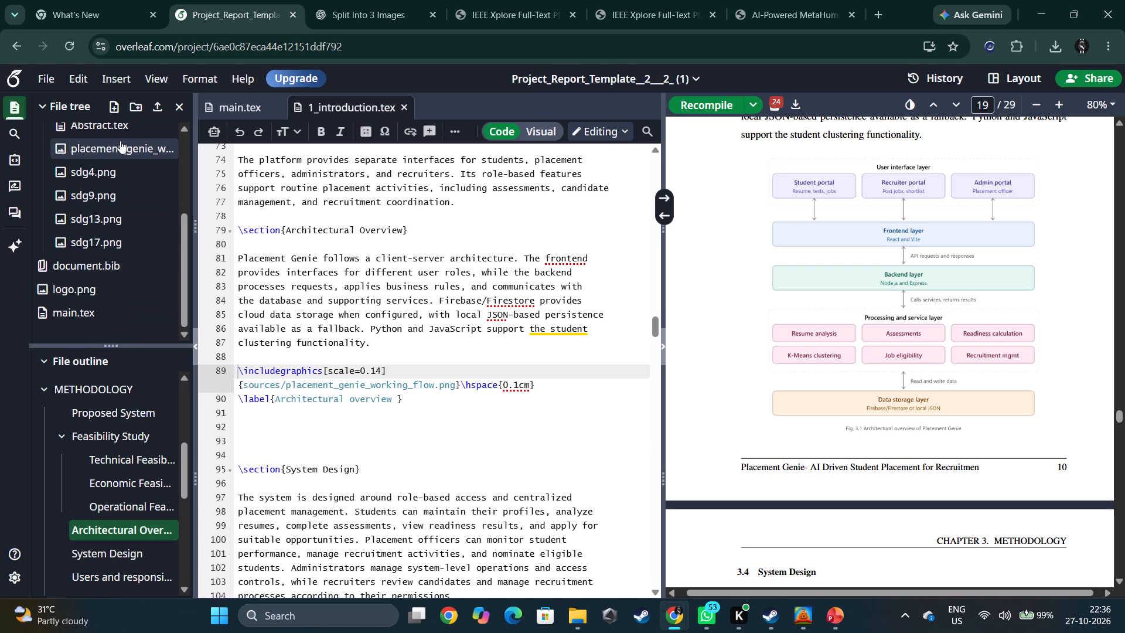
left_click(120, 141)
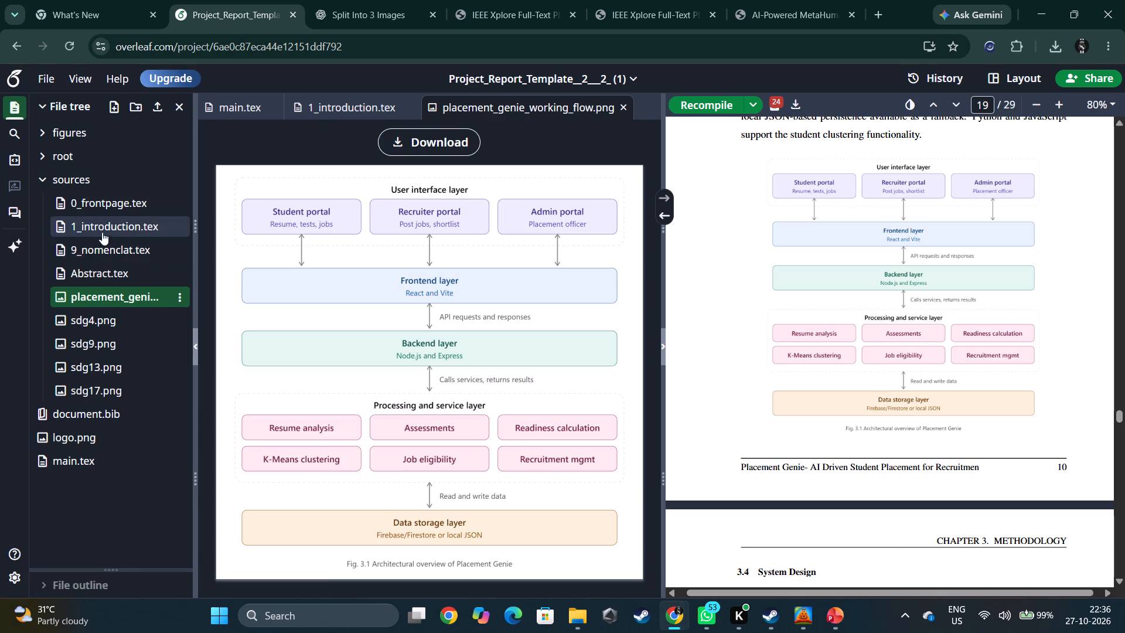
double_click(883, 239)
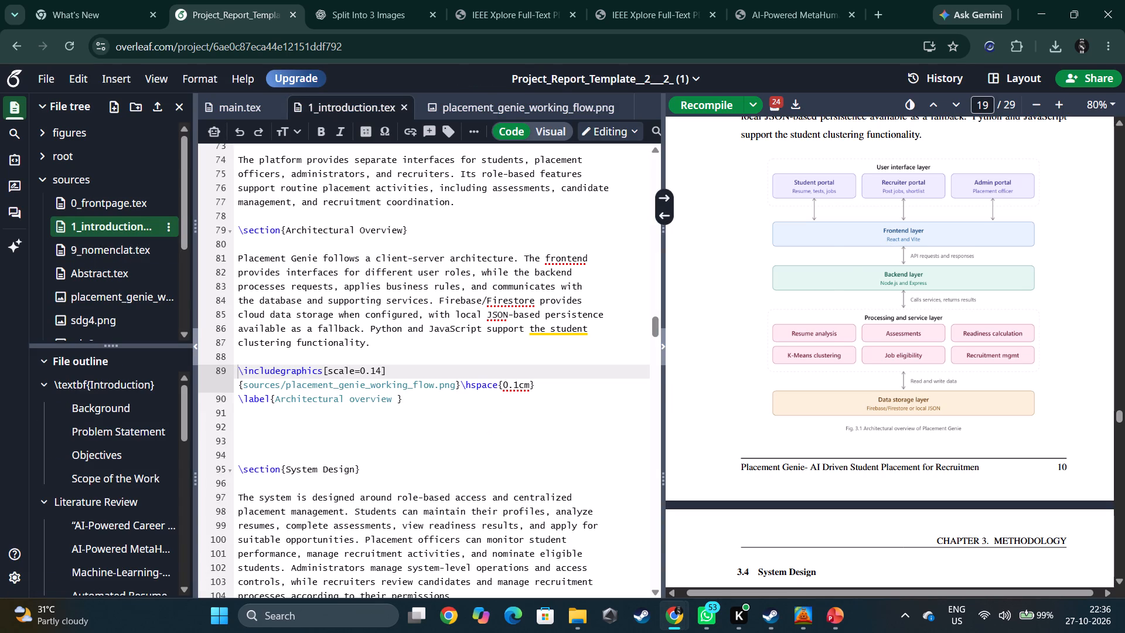
Delete the image path, \hspace and \label that follow \includegraphics[scale=0.14] in the Architectural Overview section.
left_click_drag(408, 399, 230, 388)
key("BackSpace")
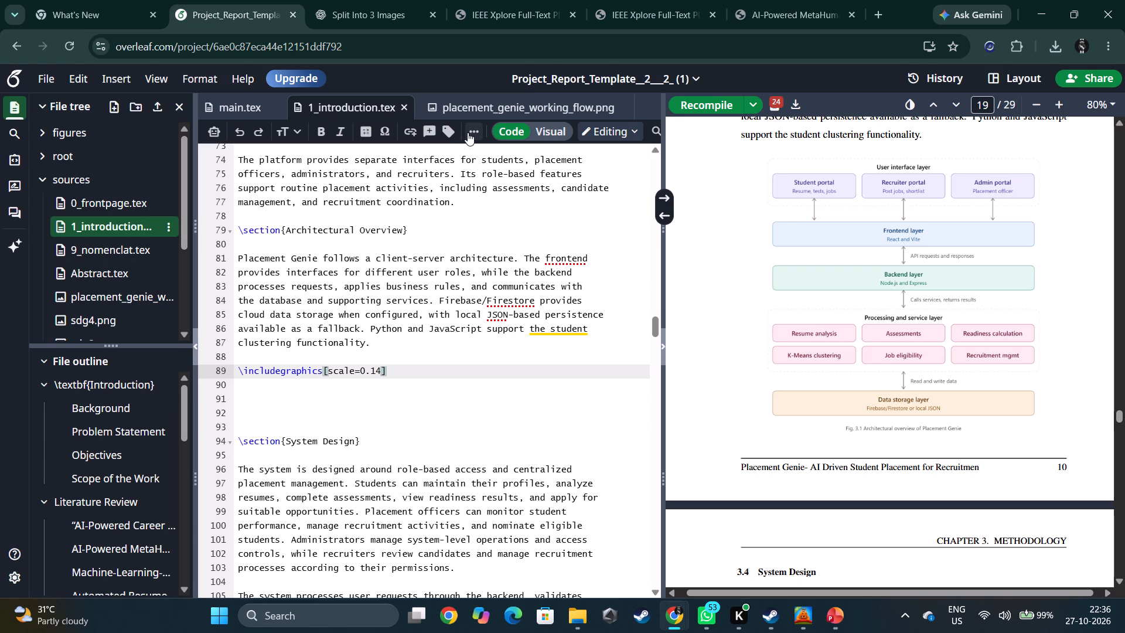
Download placement_genie_working_flow.png from the project's sources folder.
left_click(127, 297)
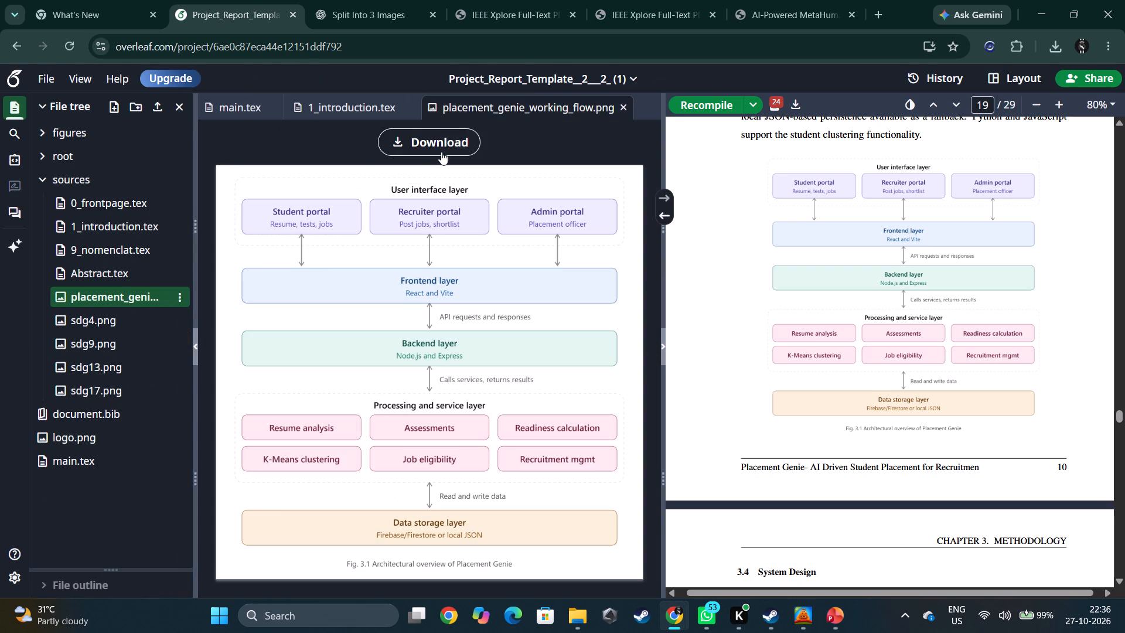
left_click(442, 151)
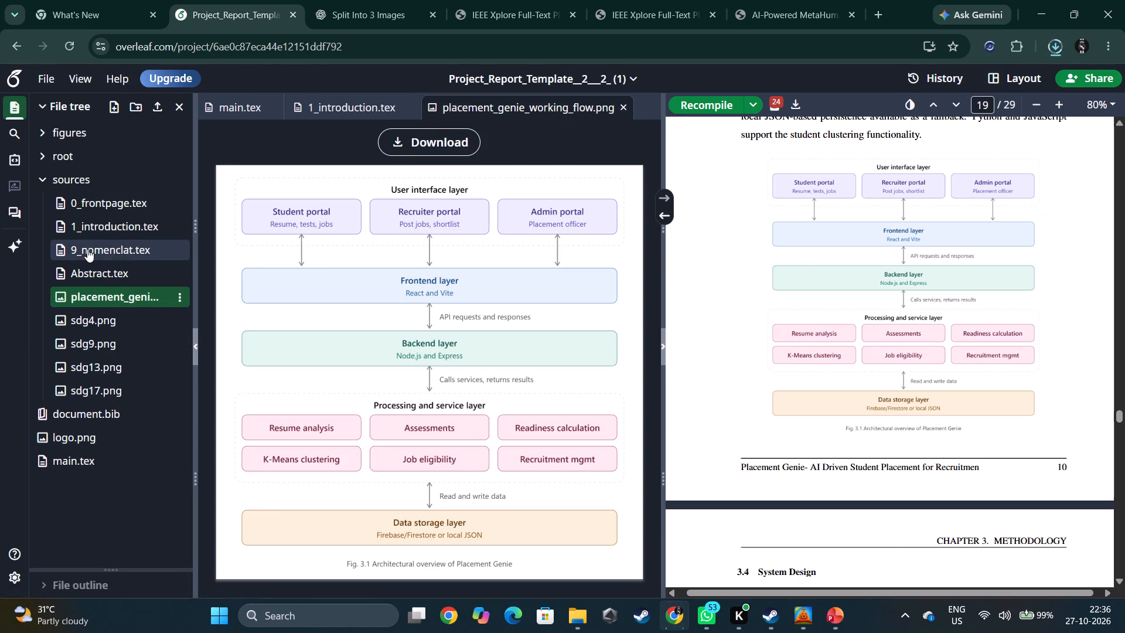
Insert placement_genie_working_flow.png from the computer as a half-width figure with caption and label after the \includegraphics[scale=0.14] line in 1_introduction.tex.
left_click(139, 226)
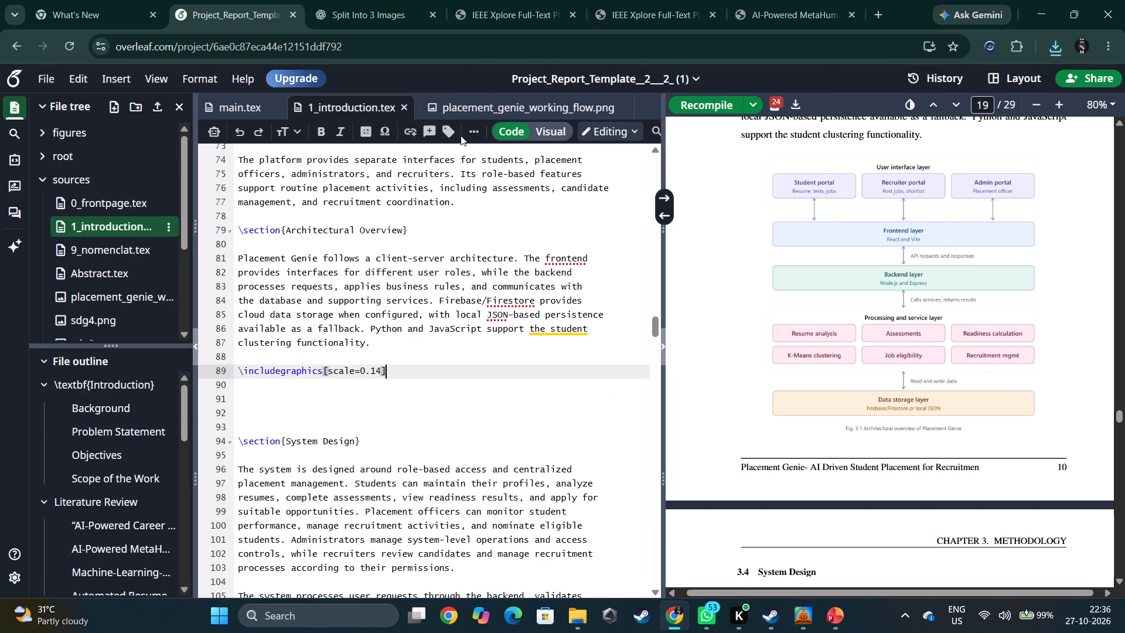
left_click(470, 130)
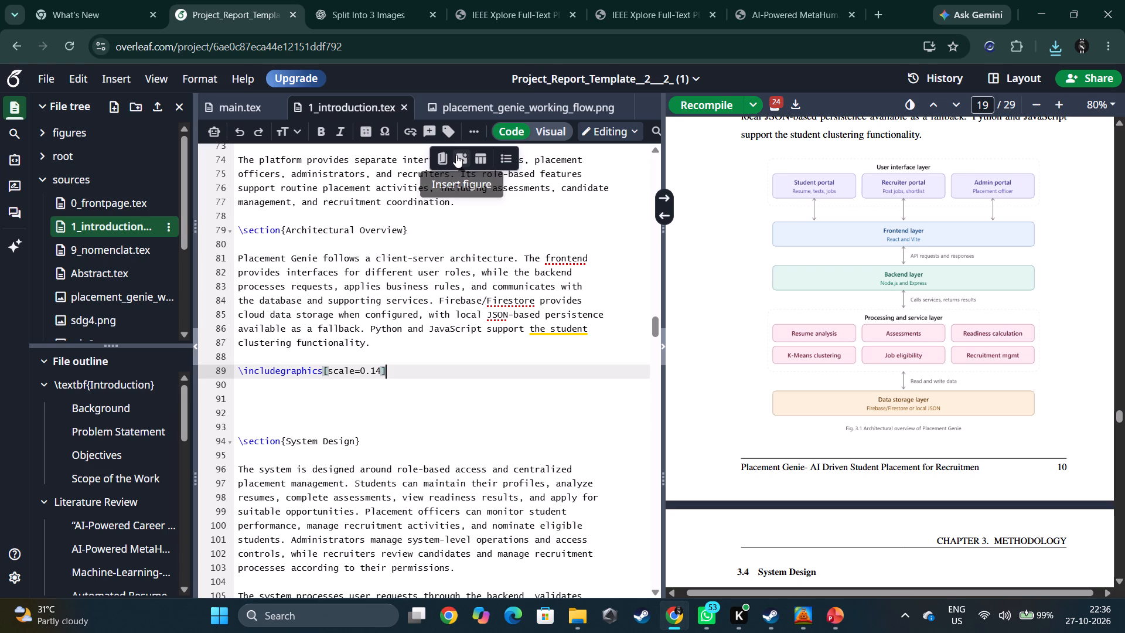
left_click(456, 155)
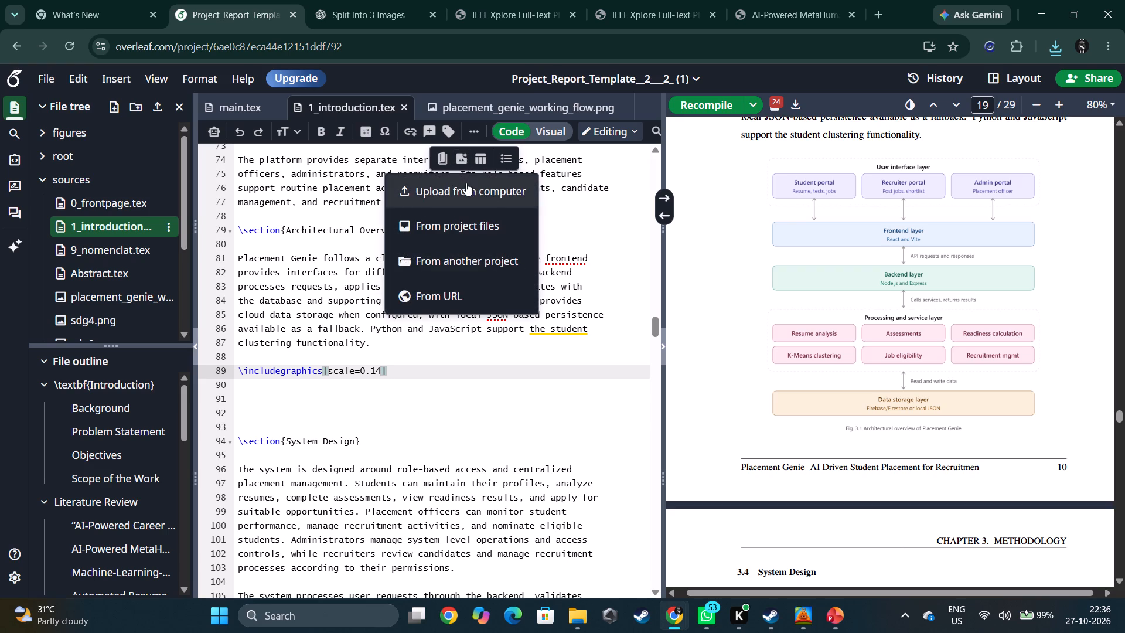
left_click(466, 187)
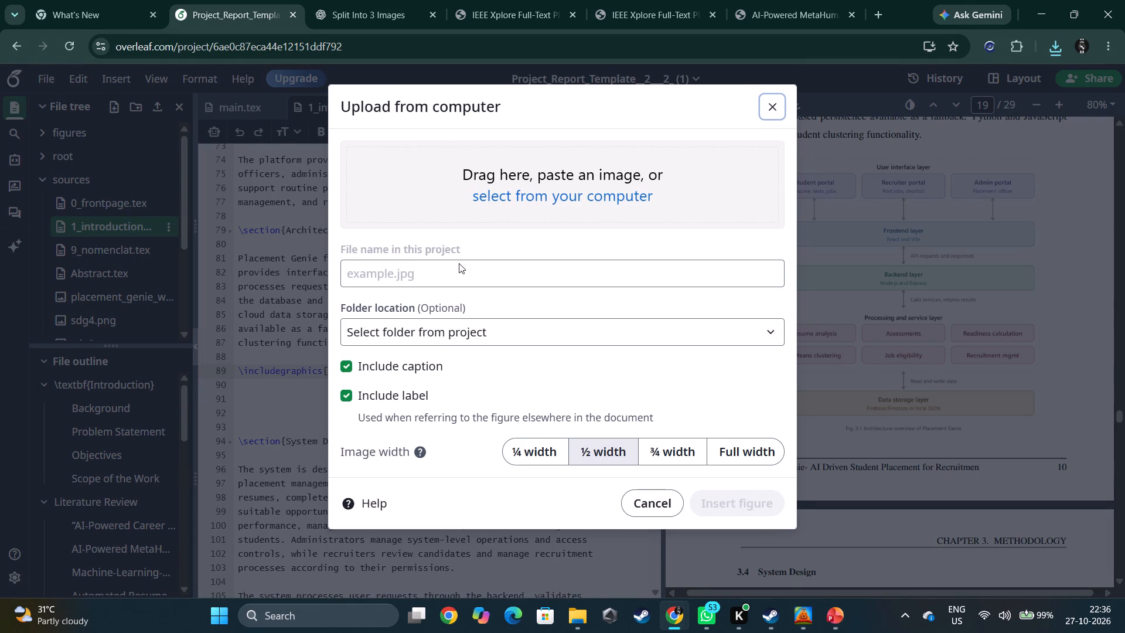
left_click(543, 199)
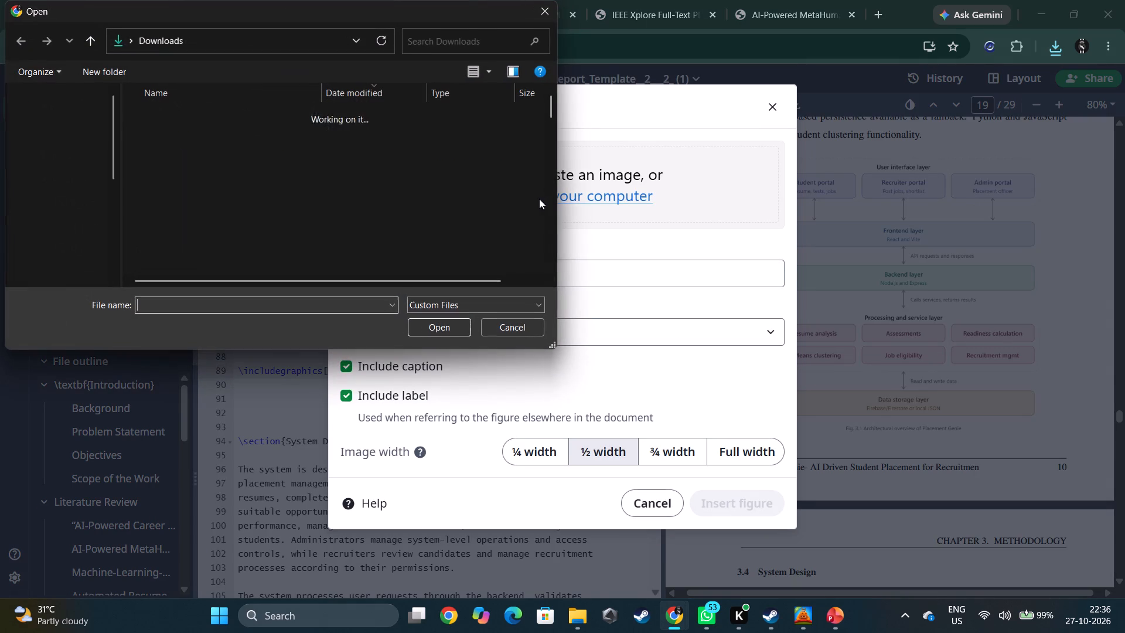
double_click(258, 135)
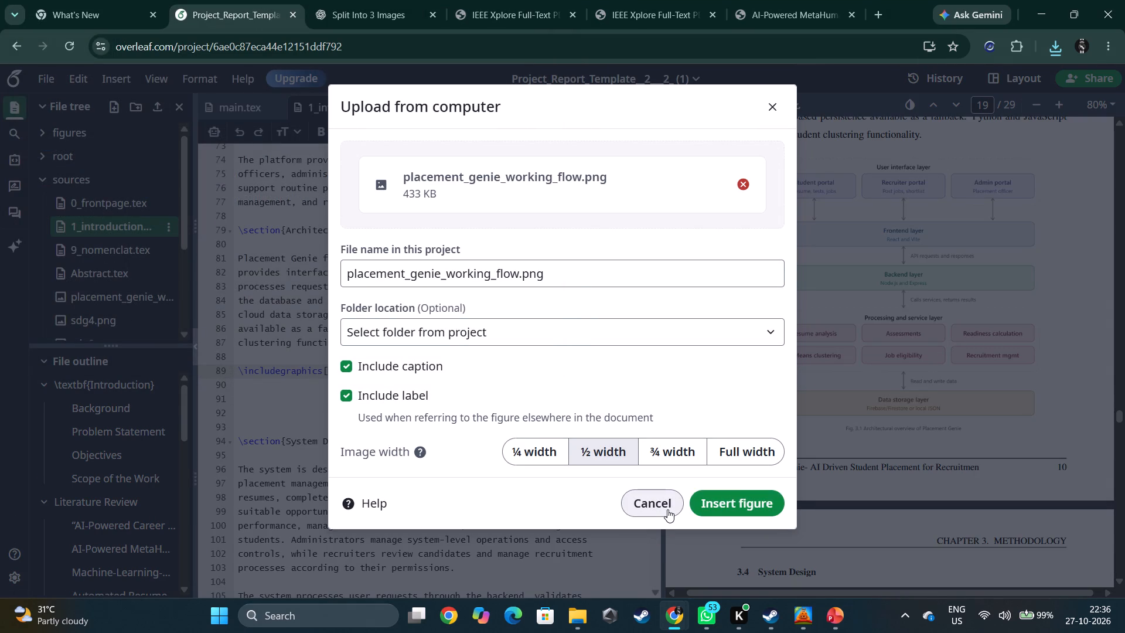
left_click(745, 491)
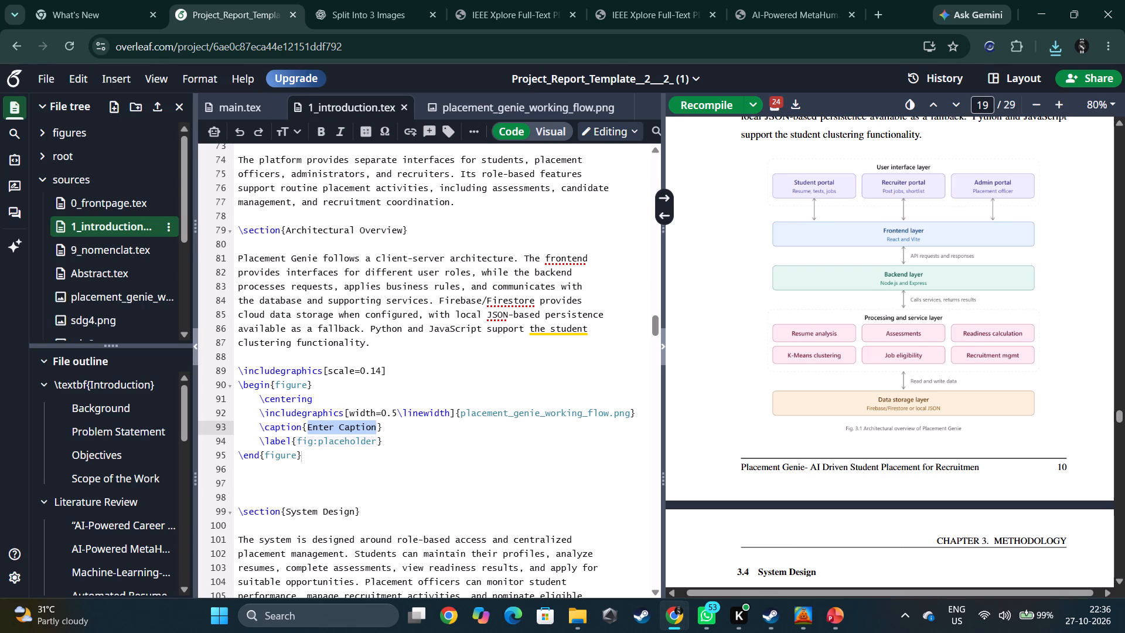
Replace the new figure's placeholder caption with "Architectural Overview" and recompile.
key("BackSpace")
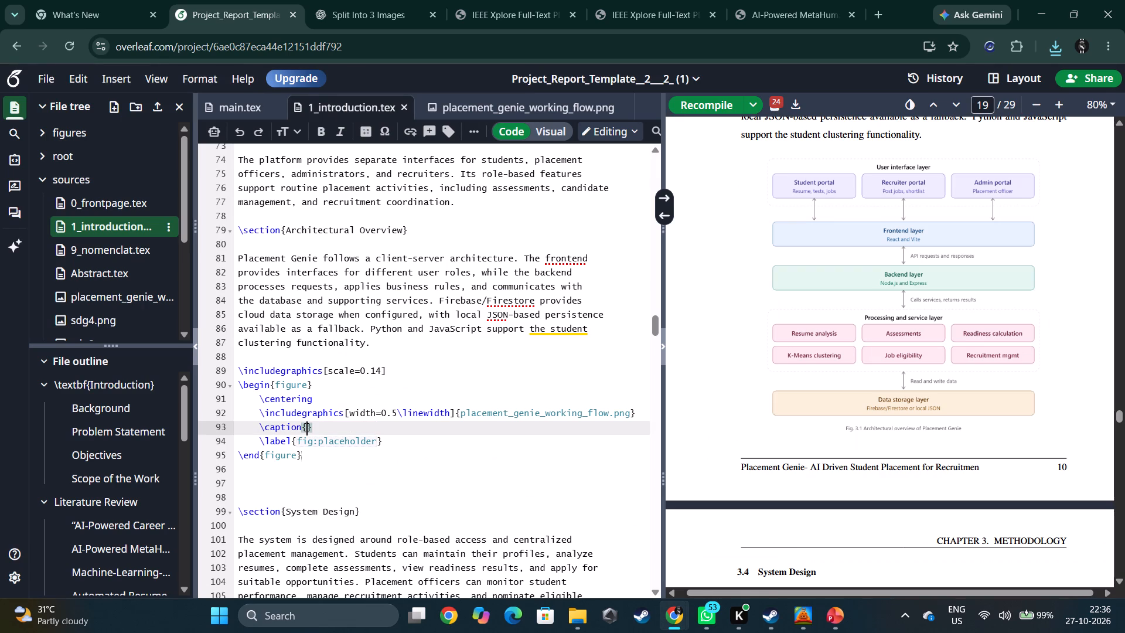
type("Architectural Ob")
key("BackSpace")
type("vervie")
scroll(446, 431, "left", 1)
key("w")
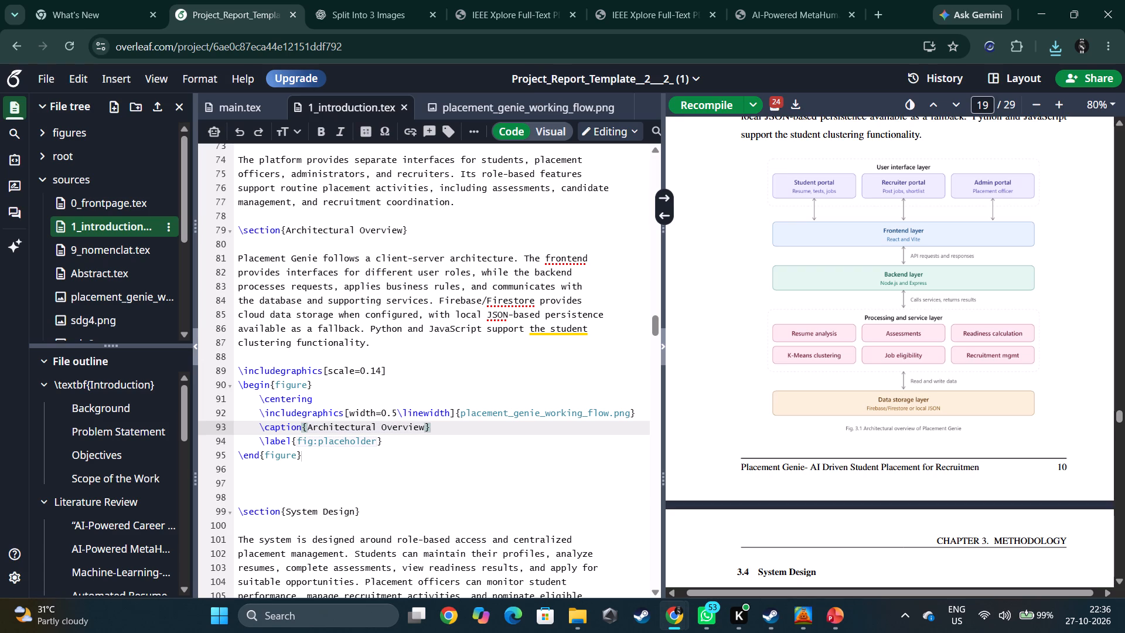
key("ctrl+s")
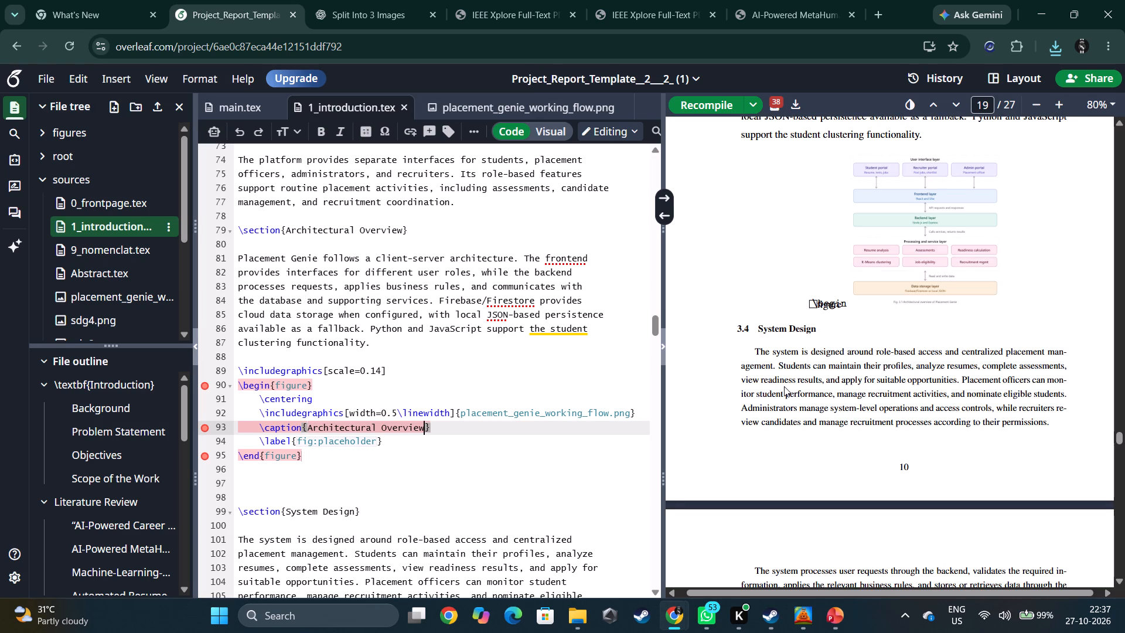
Add [H] after \includegraphics[scale=0.14] on the line above the figure block and recompile.
left_click(402, 372)
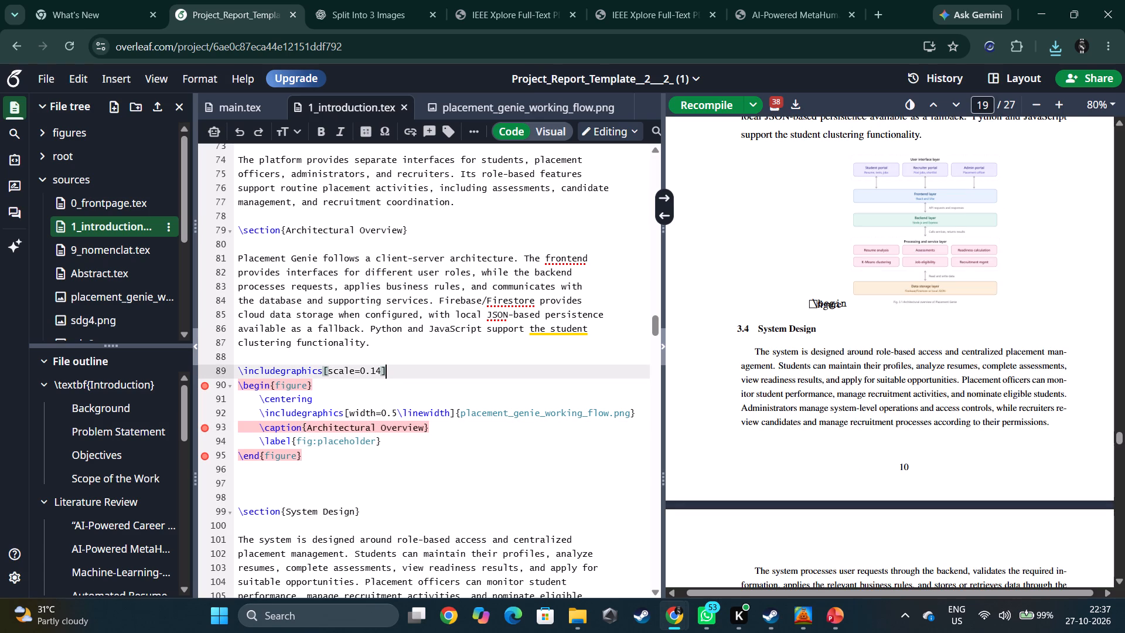
type("[H")
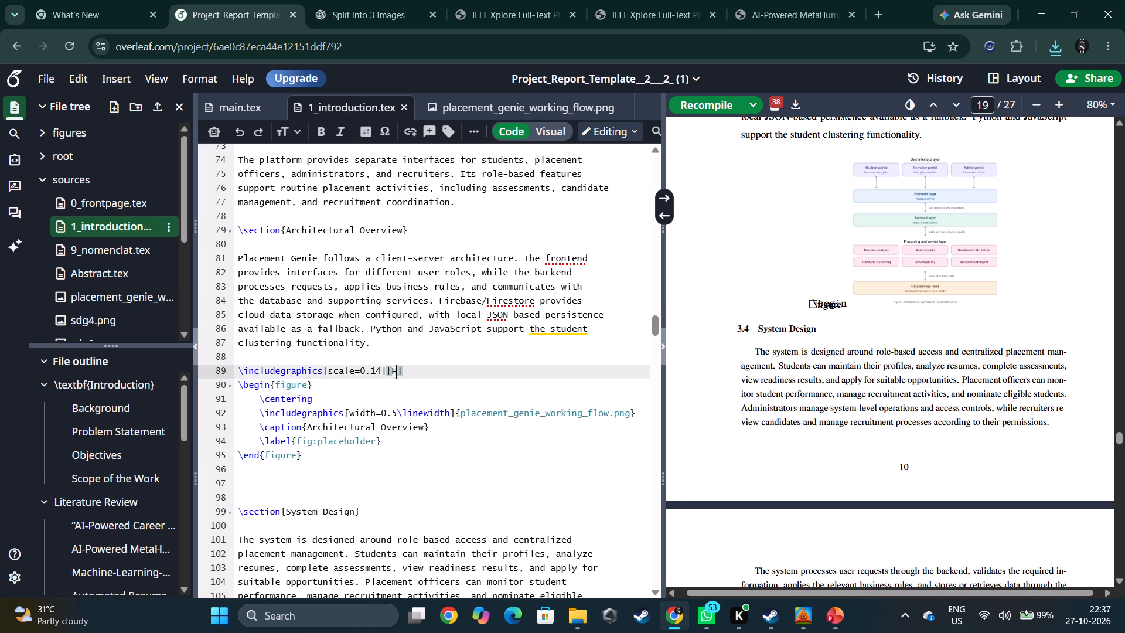
key("ctrl+s")
Look through the recompiled report's pages, from the list of tables to the last page, for the figure's placement.
scroll(822, 332, "up", 1)
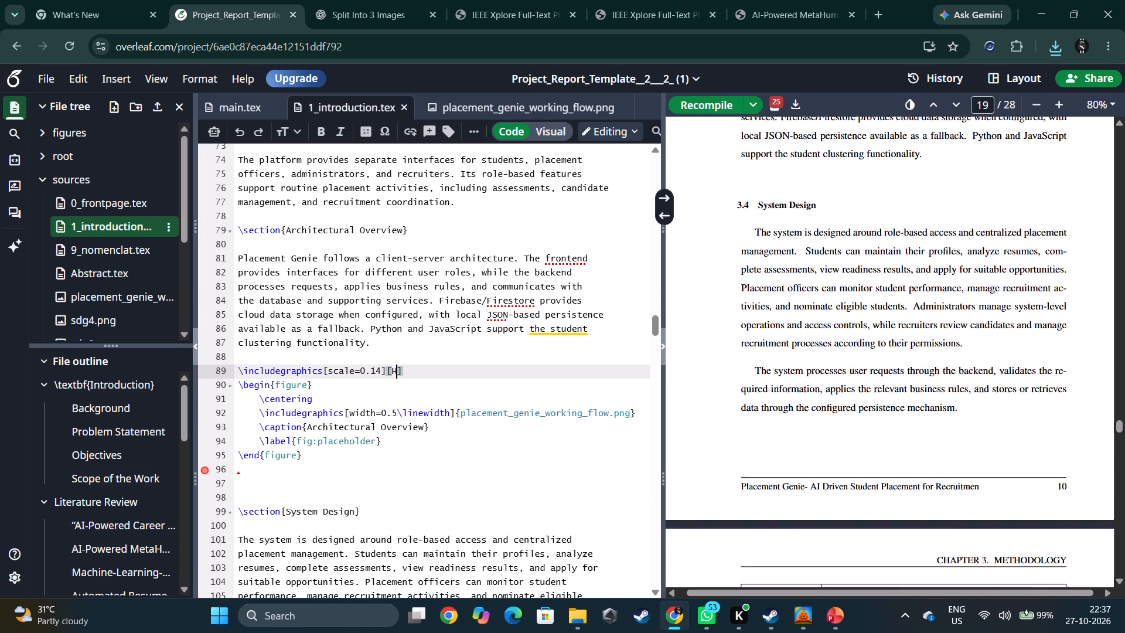
scroll(822, 332, "up", 10)
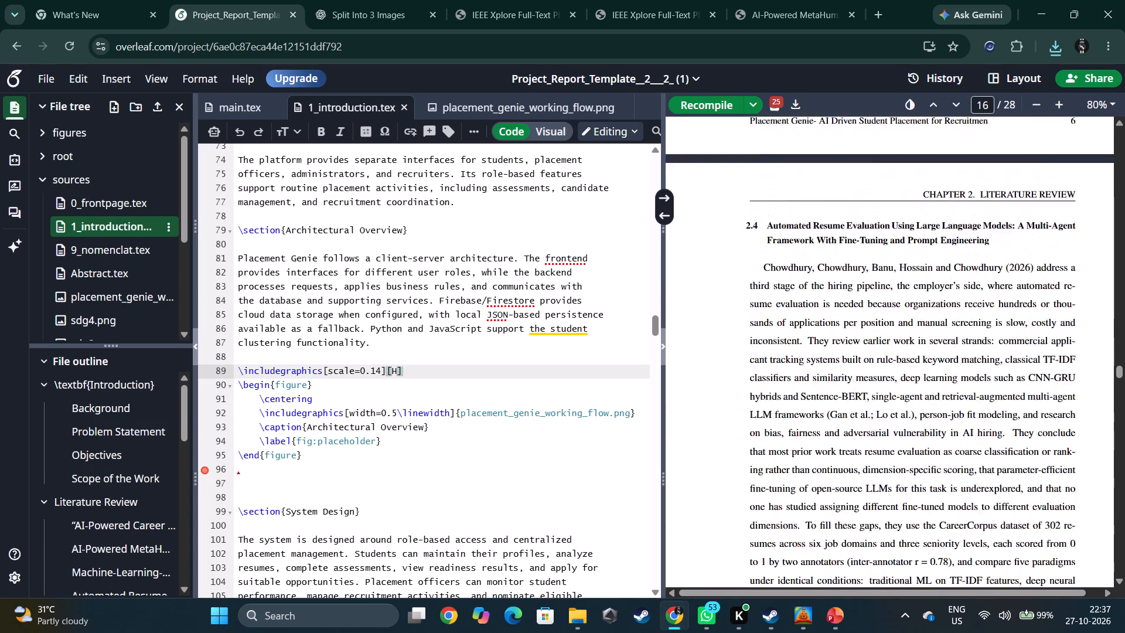
scroll(822, 332, "up", 6)
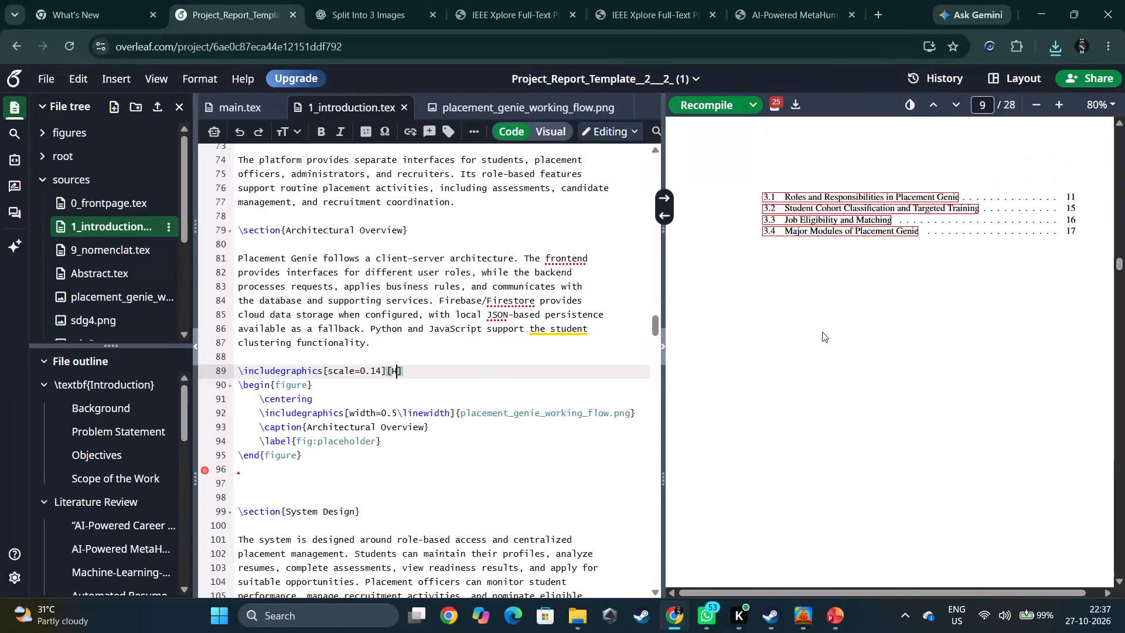
scroll(822, 332, "down", 8)
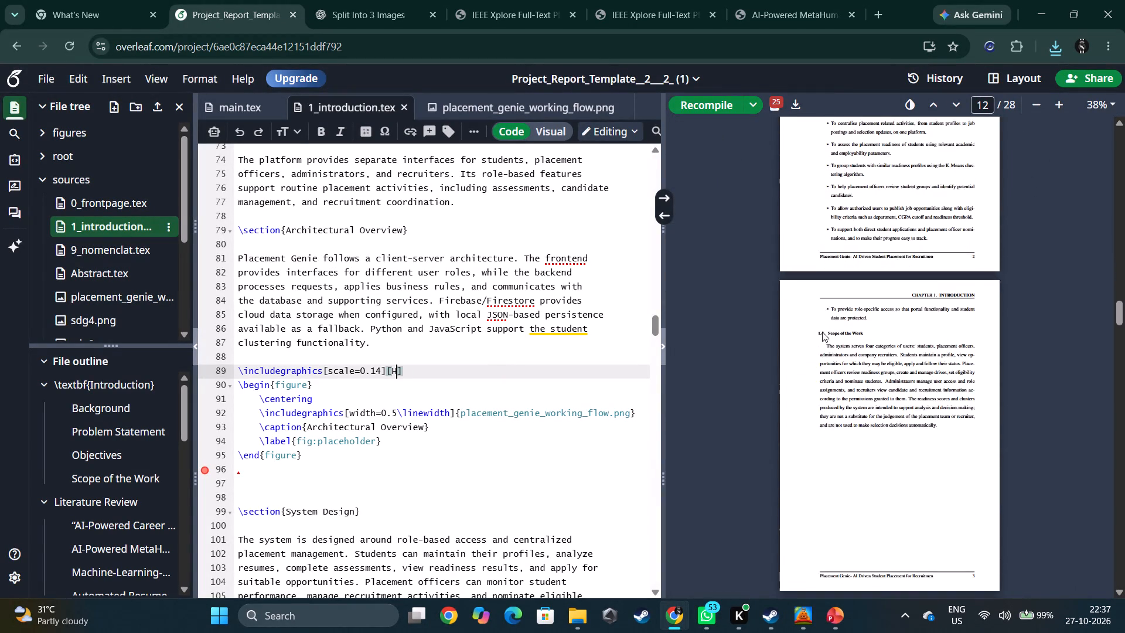
scroll(822, 332, "down", 17)
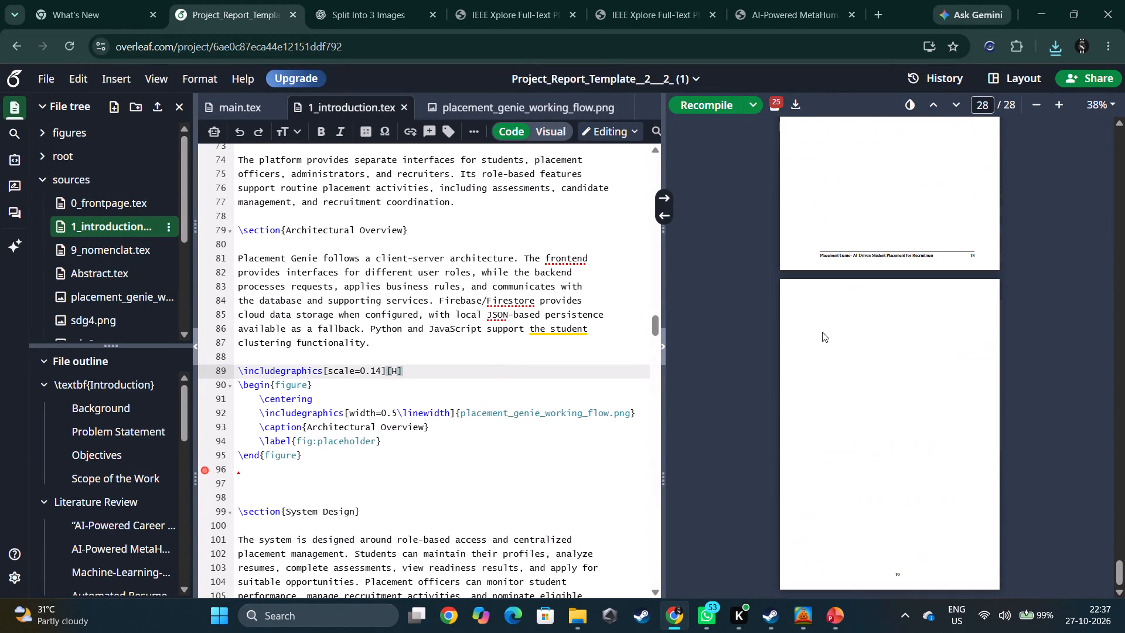
scroll(822, 332, "up", 5)
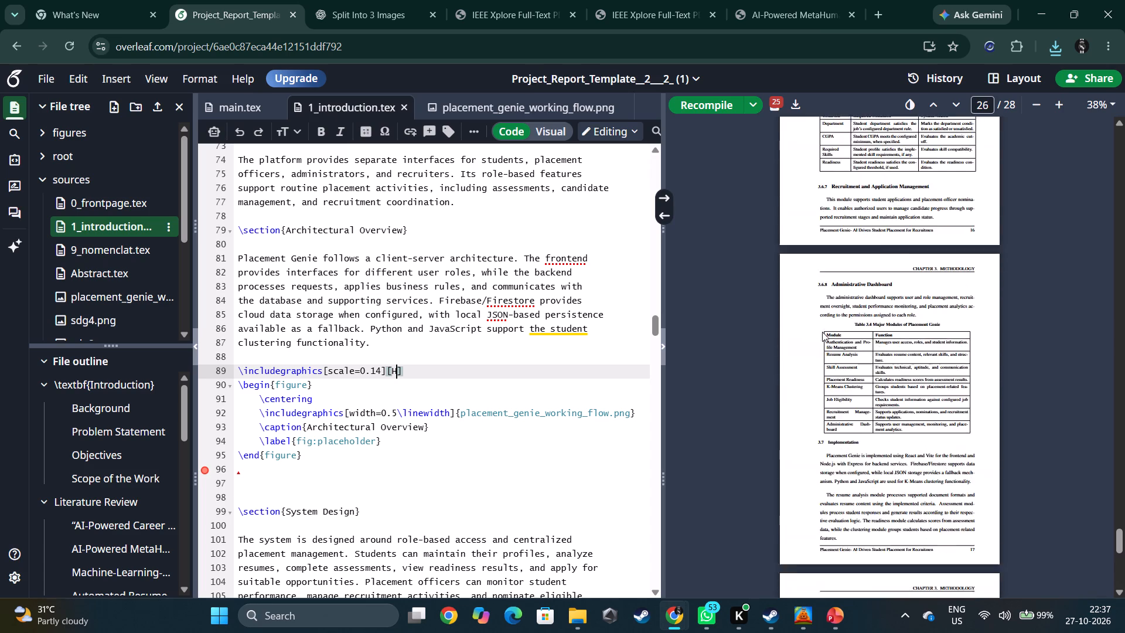
scroll(822, 332, "up", 7)
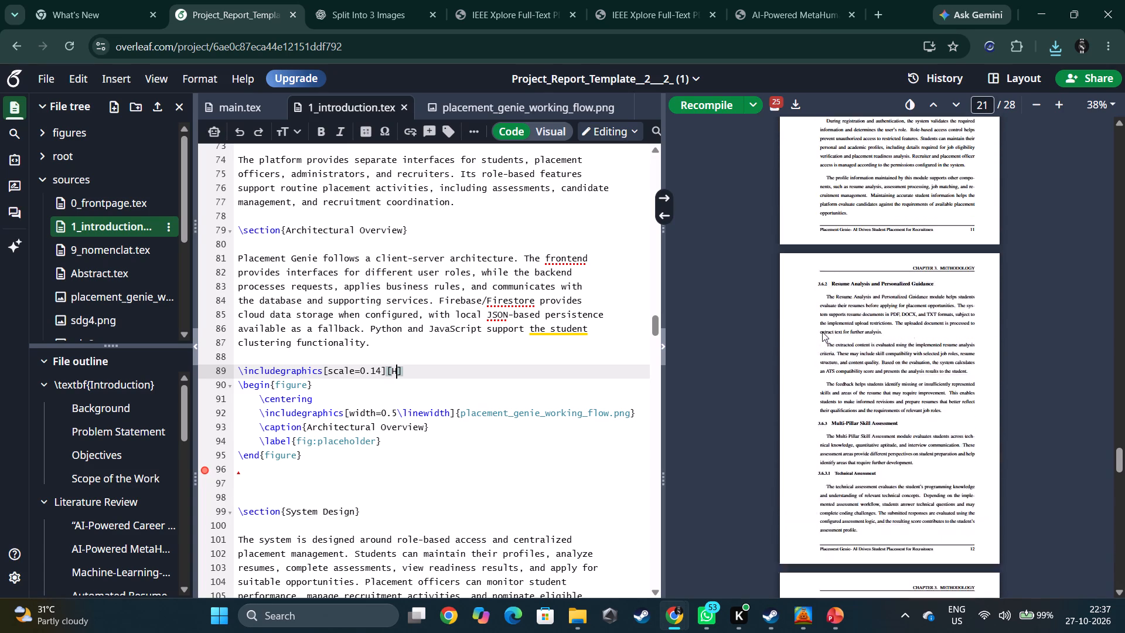
scroll(822, 332, "up", 7)
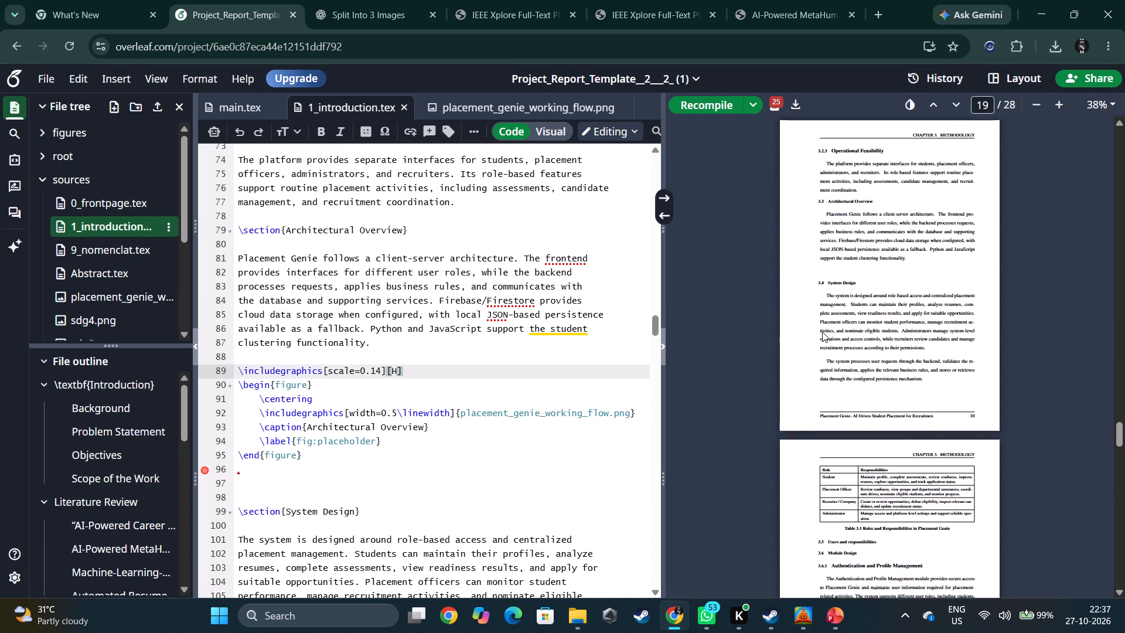
scroll(822, 332, "up", 2)
Remove [H] from the \includegraphics[scale=0.14] line above the figure block in 1_introduction.tex and recompile.
left_click(404, 369)
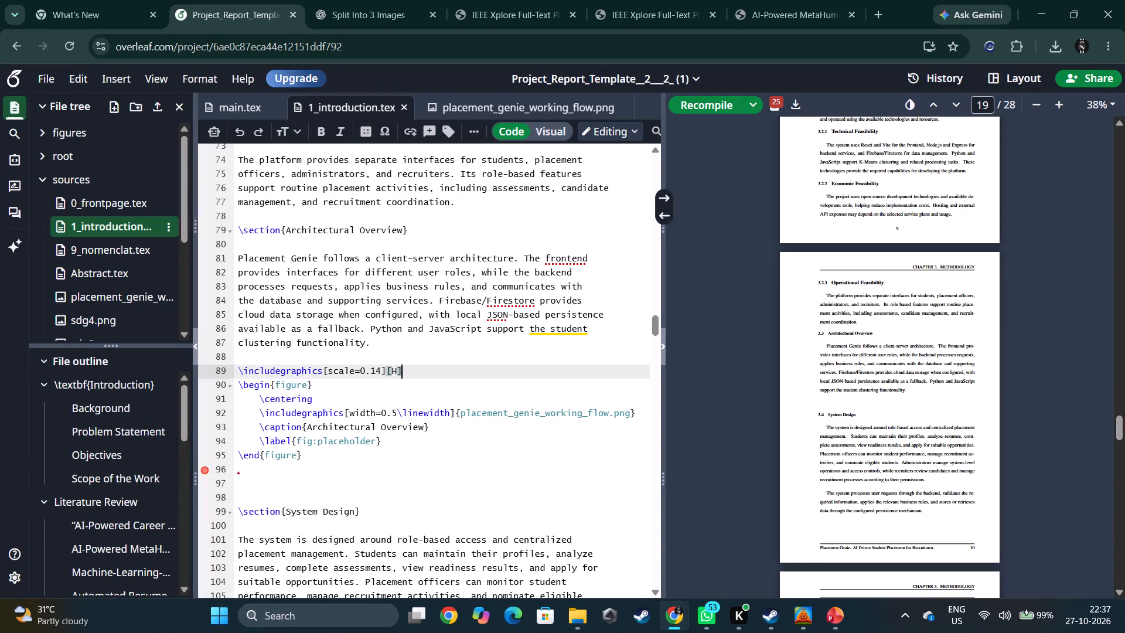
key("BackSpace")
key("BackSpace")
key("BackSpace")
key("ctrl+s")
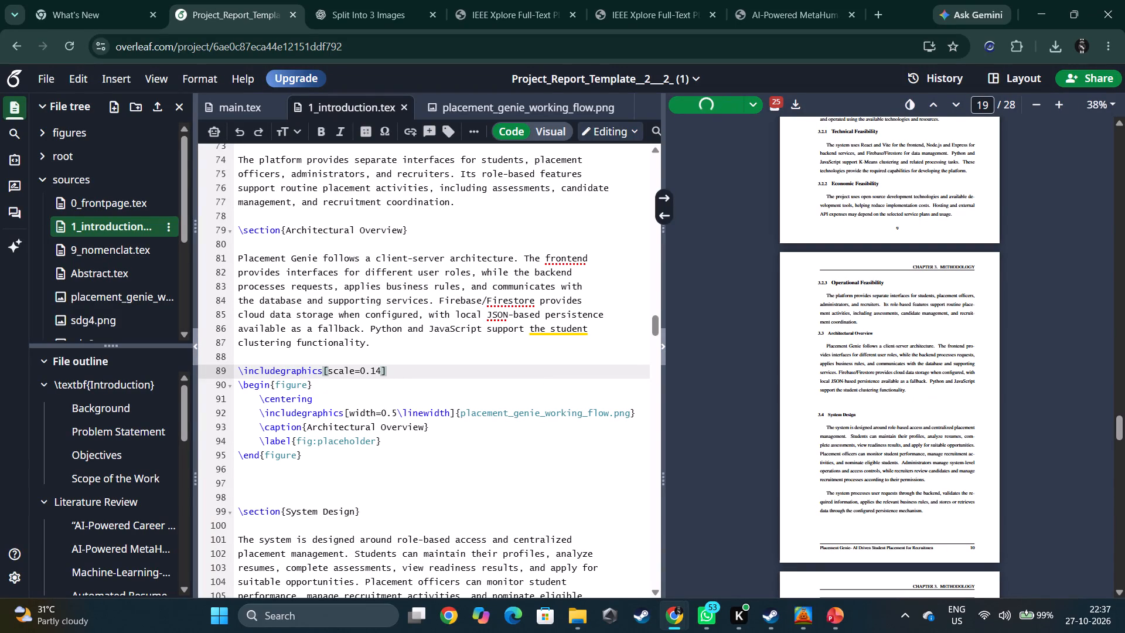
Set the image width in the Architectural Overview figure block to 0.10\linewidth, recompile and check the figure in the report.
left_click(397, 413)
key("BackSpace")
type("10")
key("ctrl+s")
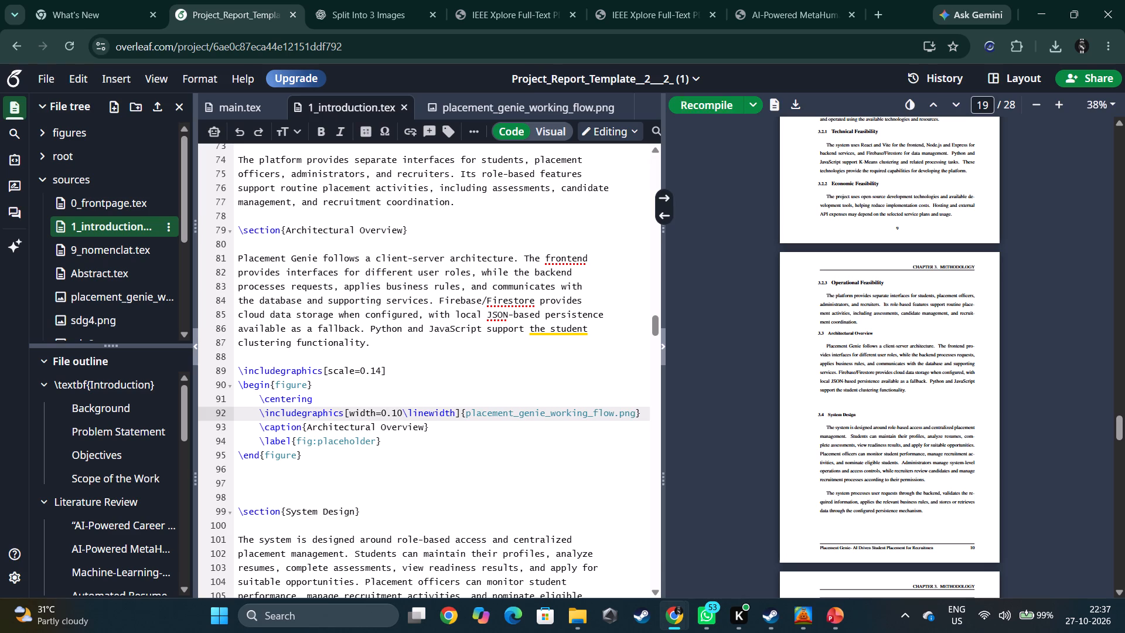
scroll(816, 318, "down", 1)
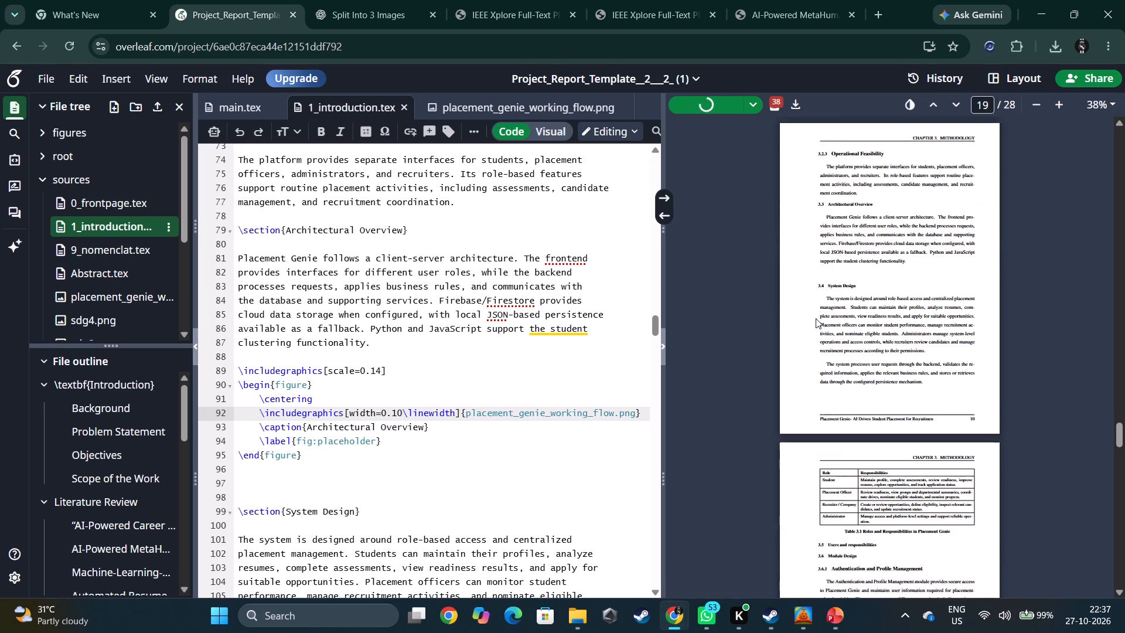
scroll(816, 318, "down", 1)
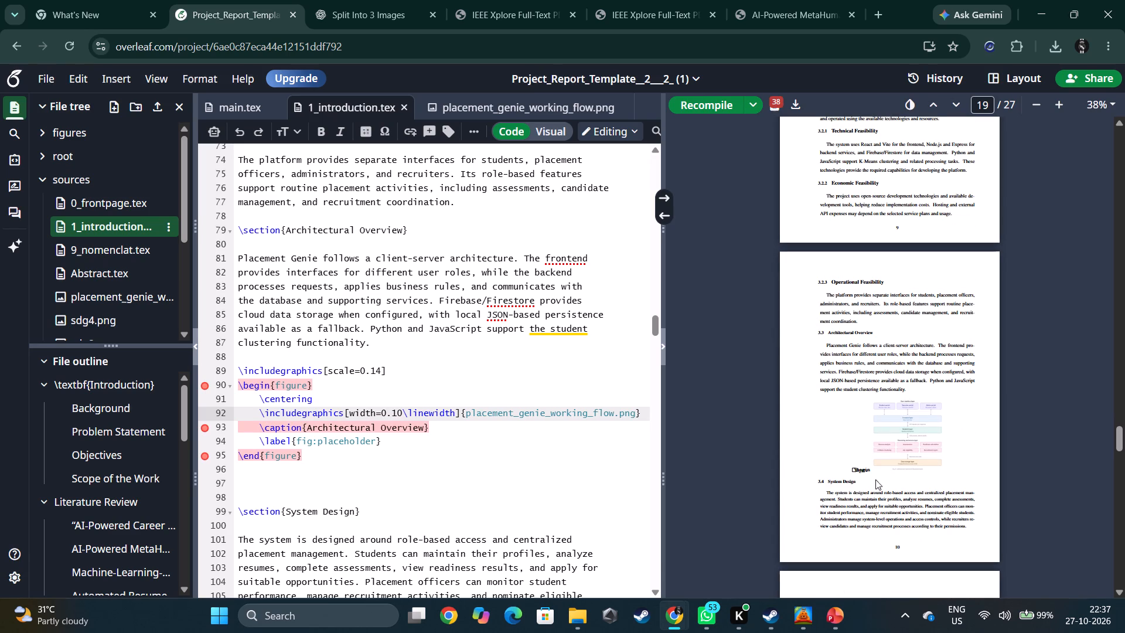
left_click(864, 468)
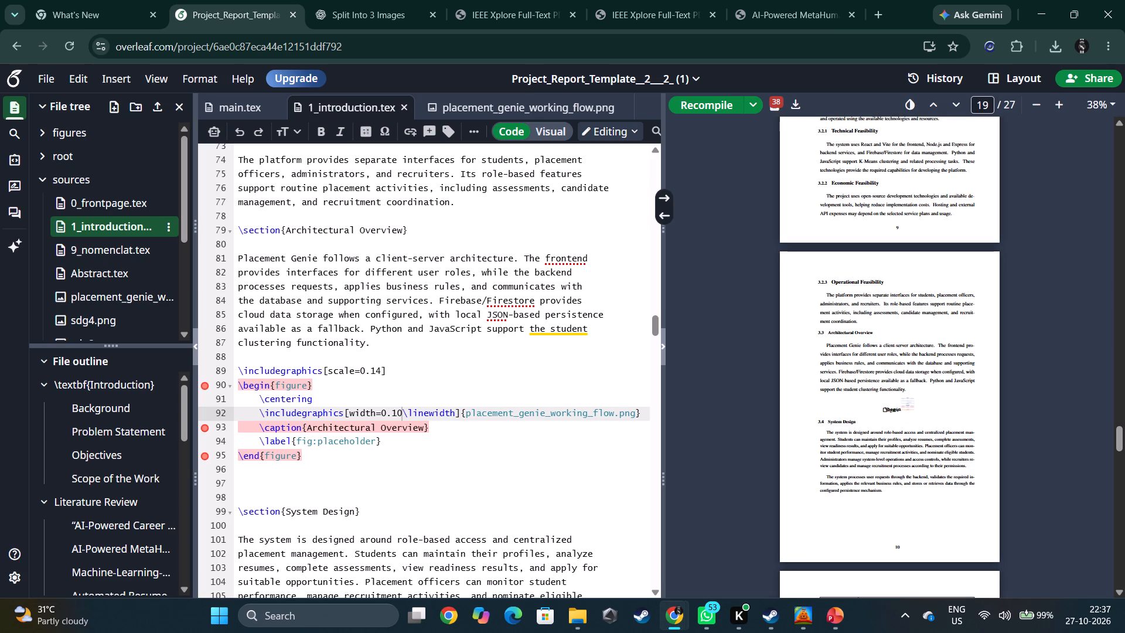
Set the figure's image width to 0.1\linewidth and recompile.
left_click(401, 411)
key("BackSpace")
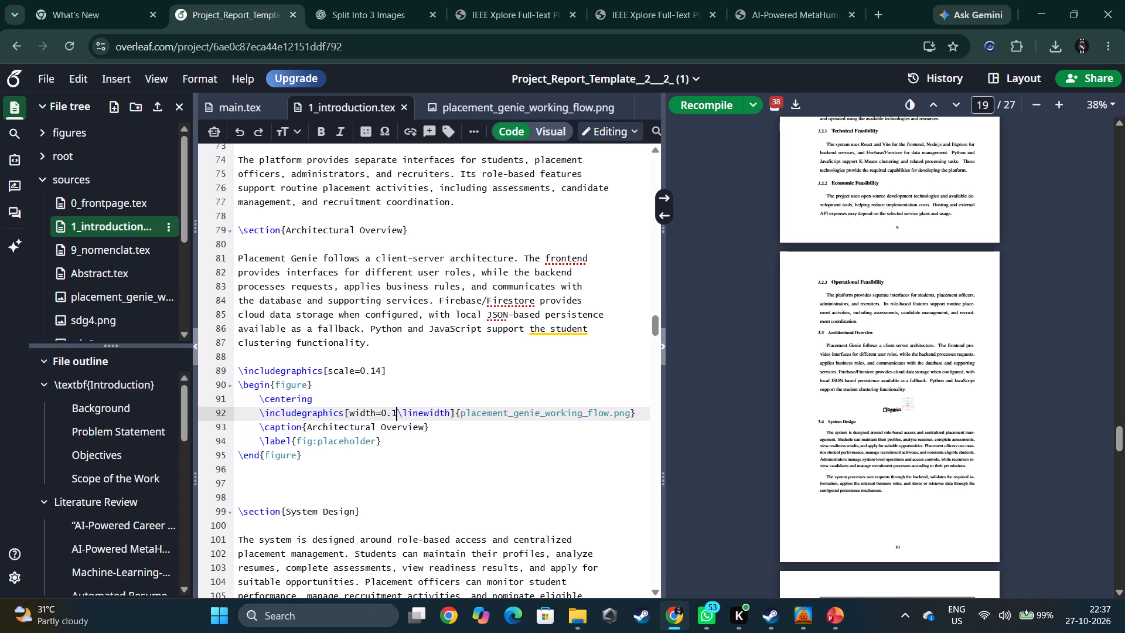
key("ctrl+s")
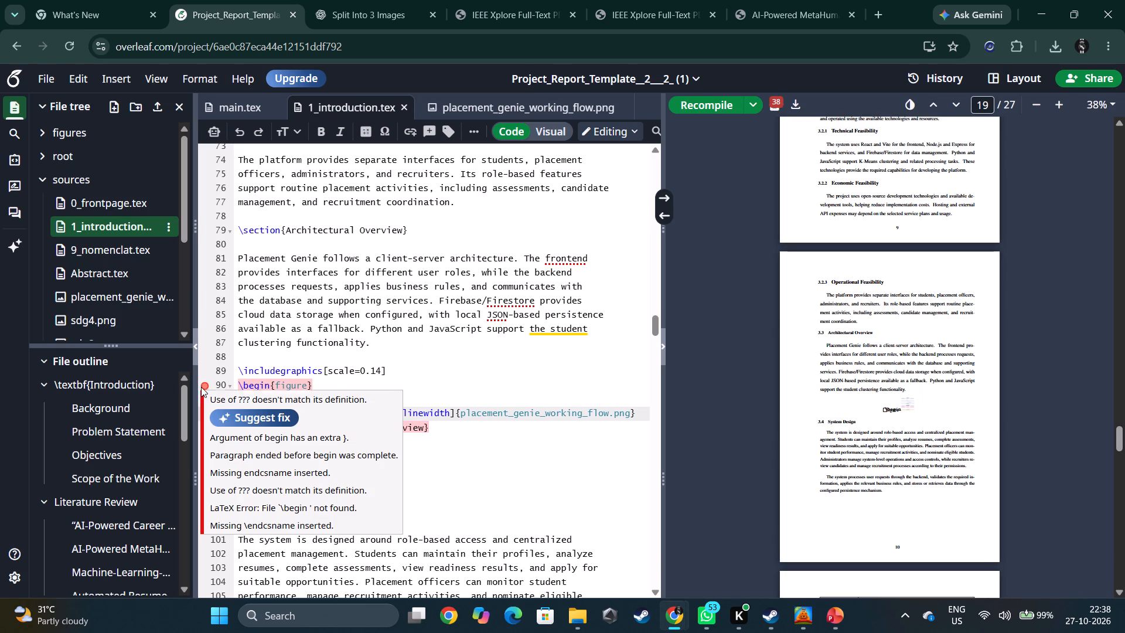
Apply the suggested fix for the line 90 error, adding {placement_genie_working_flow.png} to \includegraphics[scale=0.14] on line 89, and recompile.
left_click(247, 423)
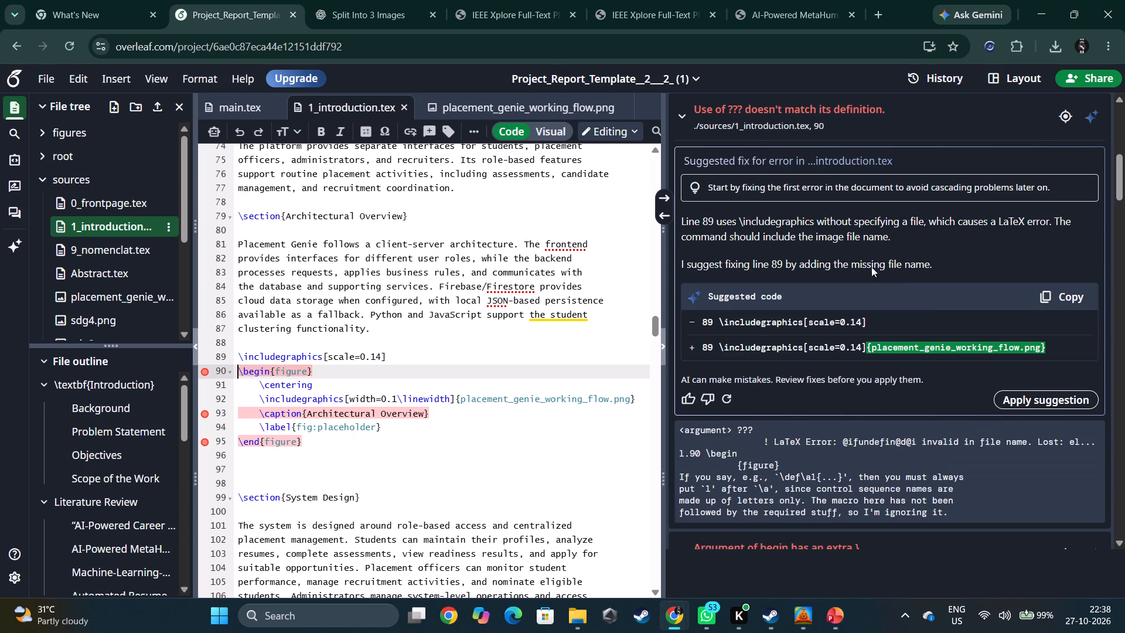
left_click(1072, 406)
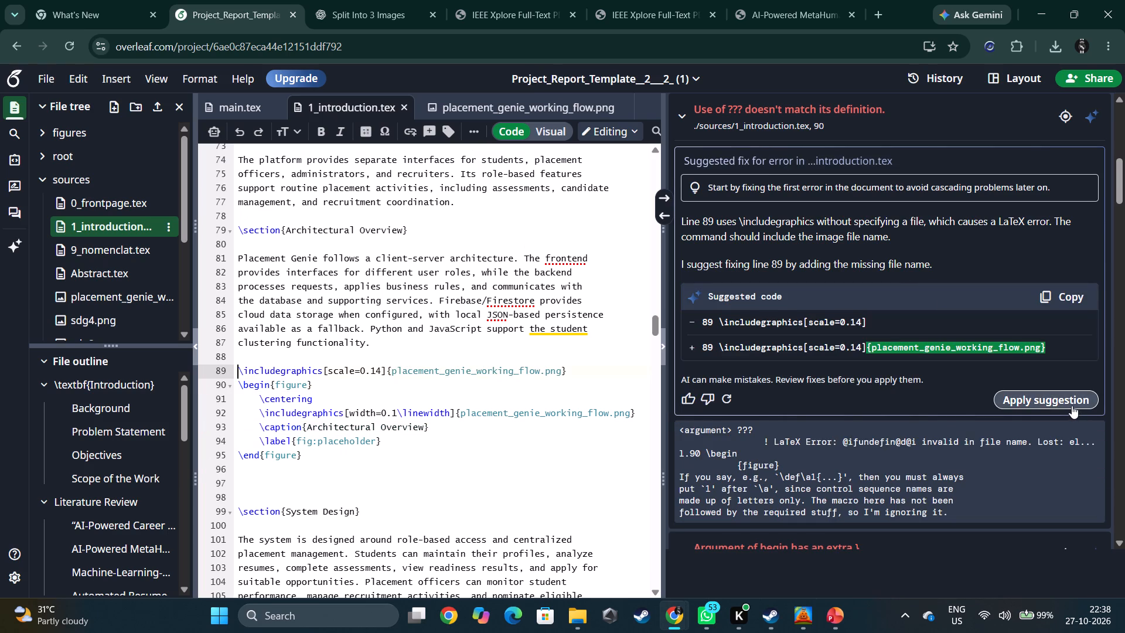
left_click(580, 477)
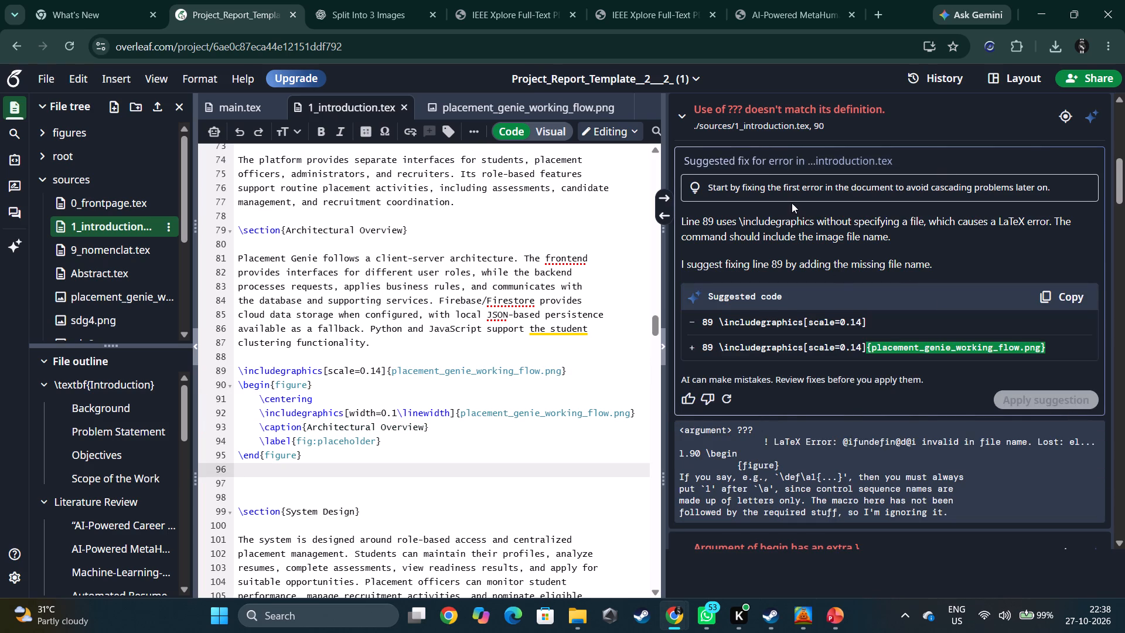
left_click(647, 212)
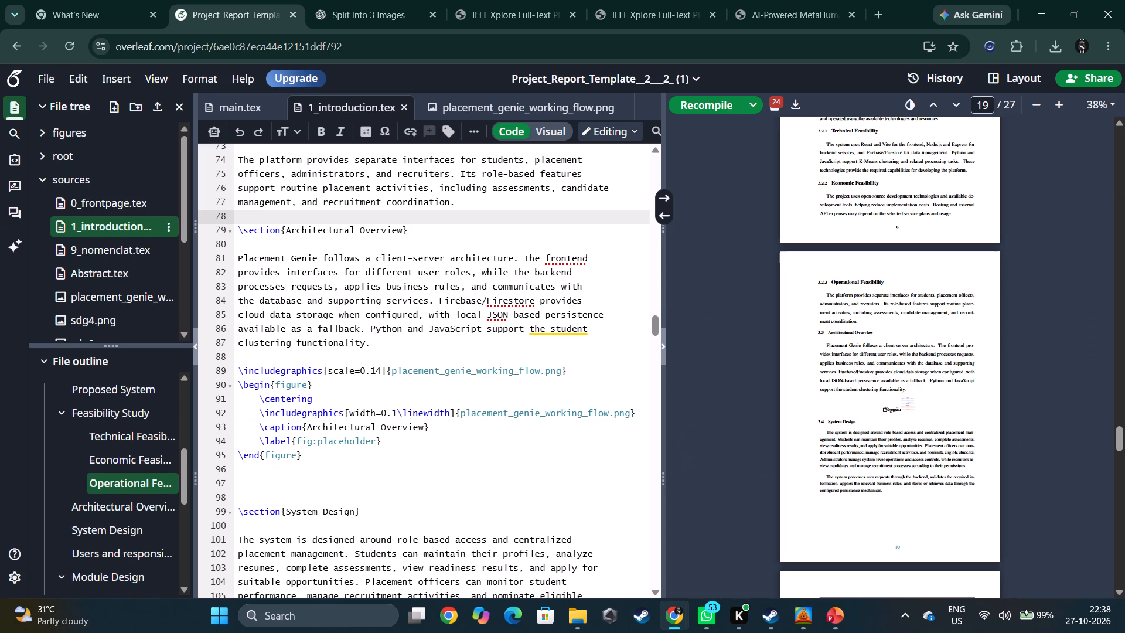
key("ctrl+s")
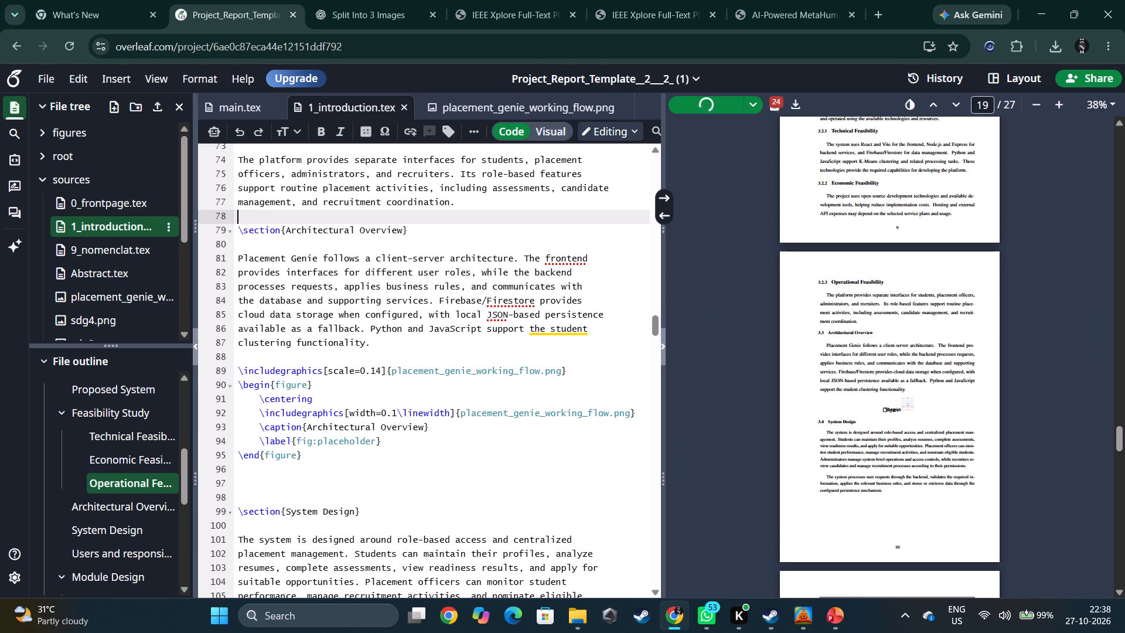
scroll(871, 355, "down", 1)
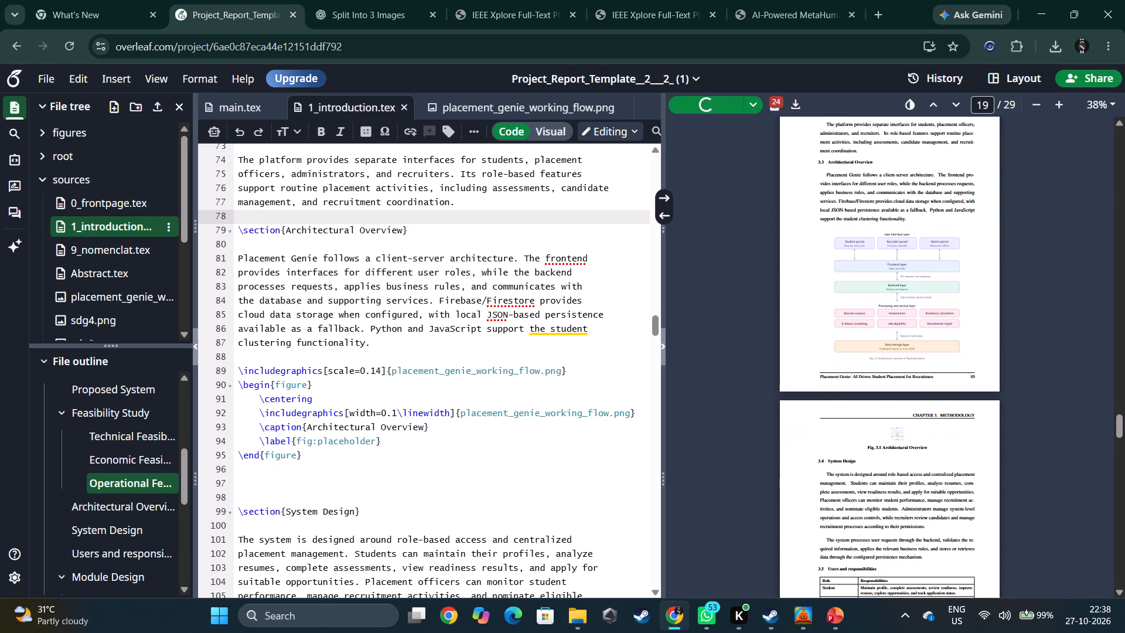
scroll(871, 355, "down", 1)
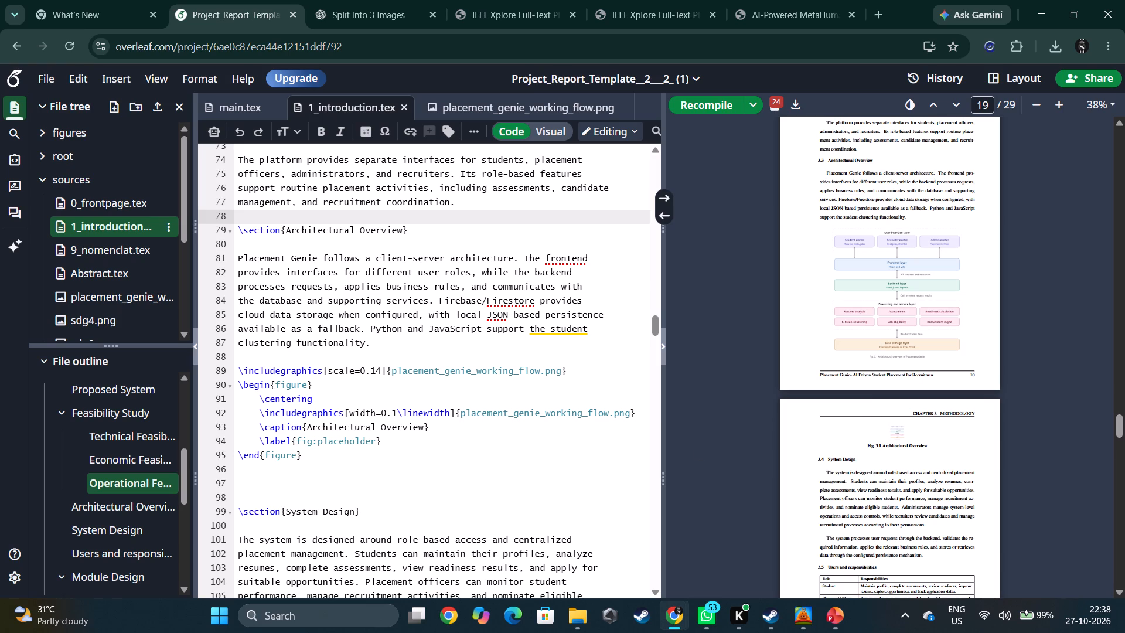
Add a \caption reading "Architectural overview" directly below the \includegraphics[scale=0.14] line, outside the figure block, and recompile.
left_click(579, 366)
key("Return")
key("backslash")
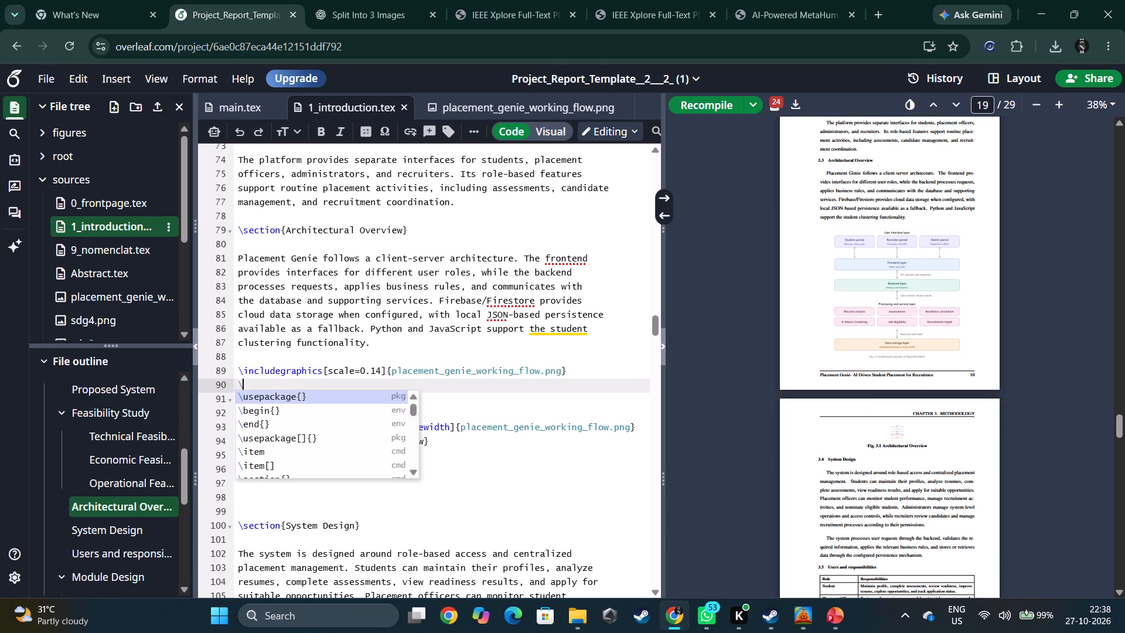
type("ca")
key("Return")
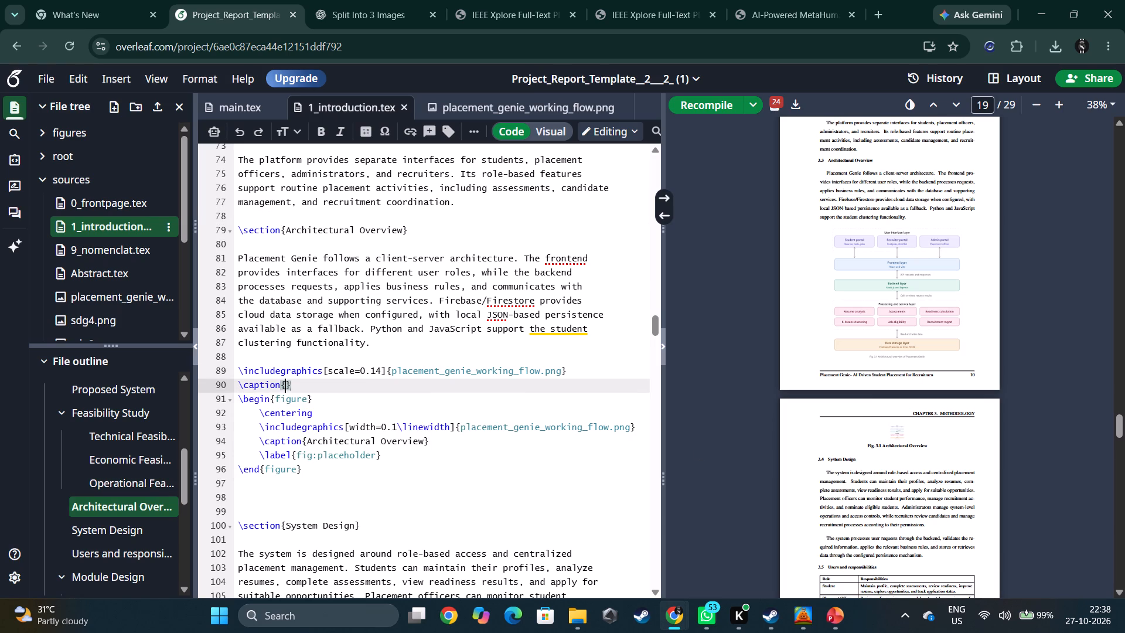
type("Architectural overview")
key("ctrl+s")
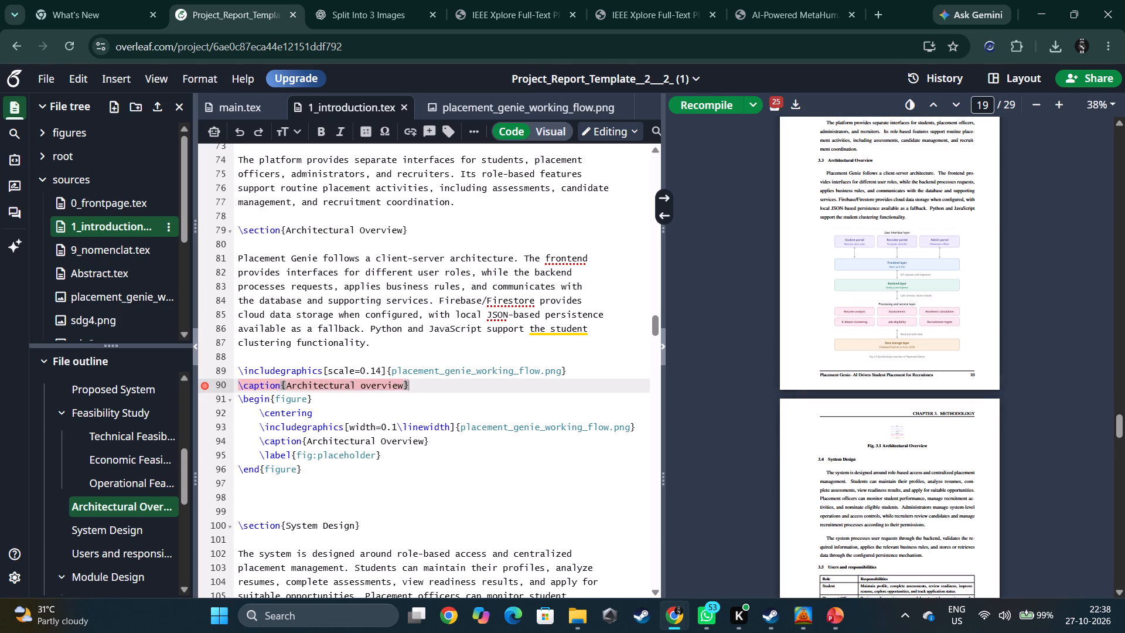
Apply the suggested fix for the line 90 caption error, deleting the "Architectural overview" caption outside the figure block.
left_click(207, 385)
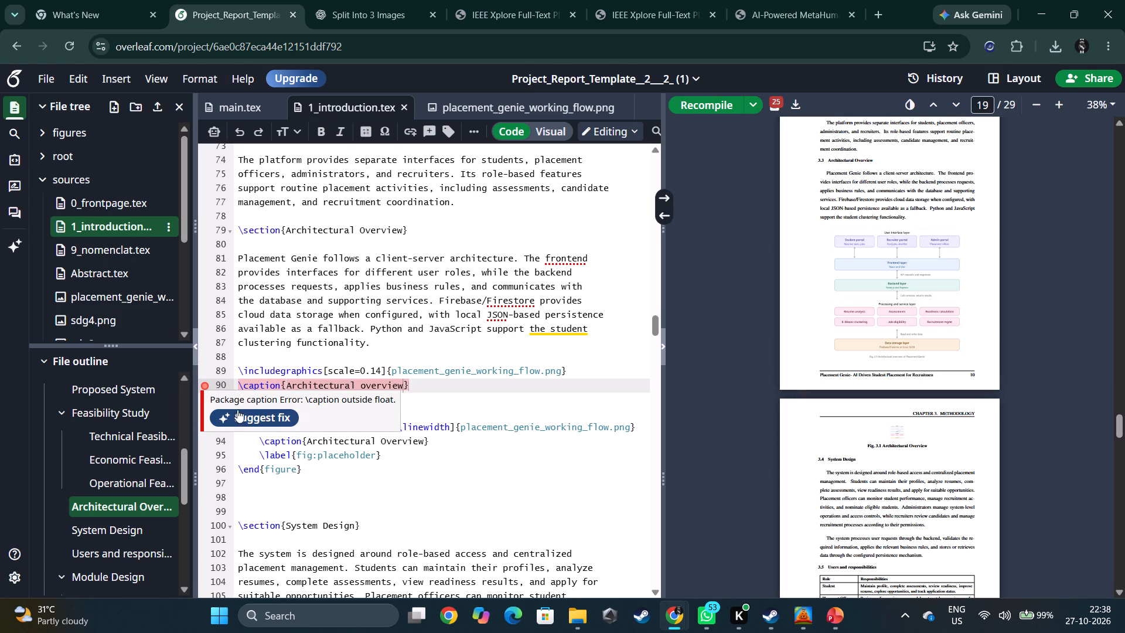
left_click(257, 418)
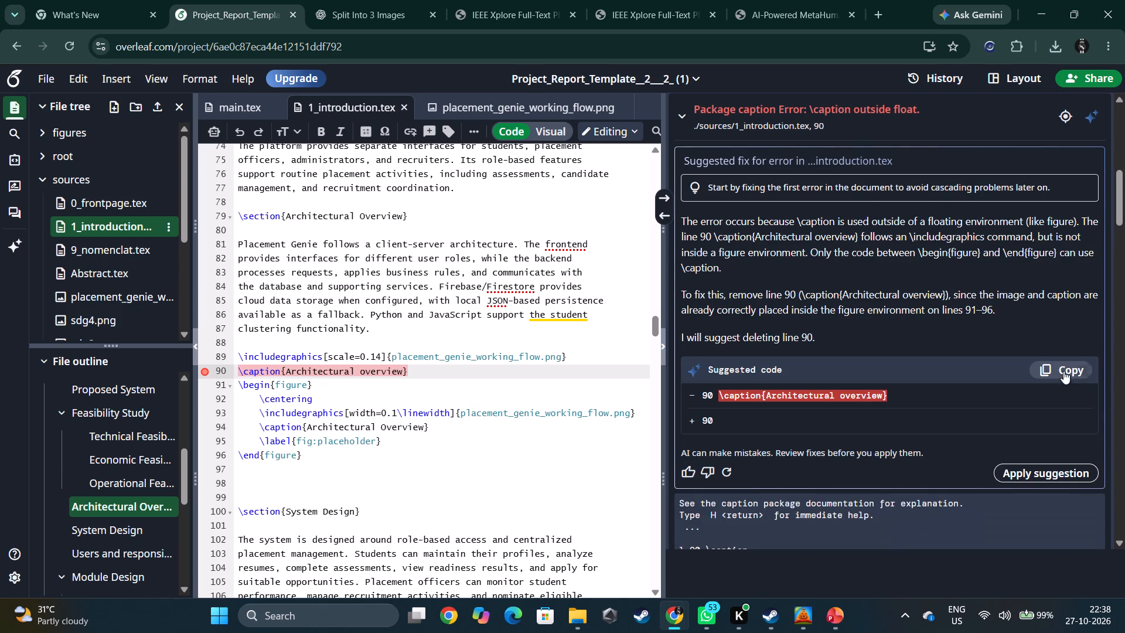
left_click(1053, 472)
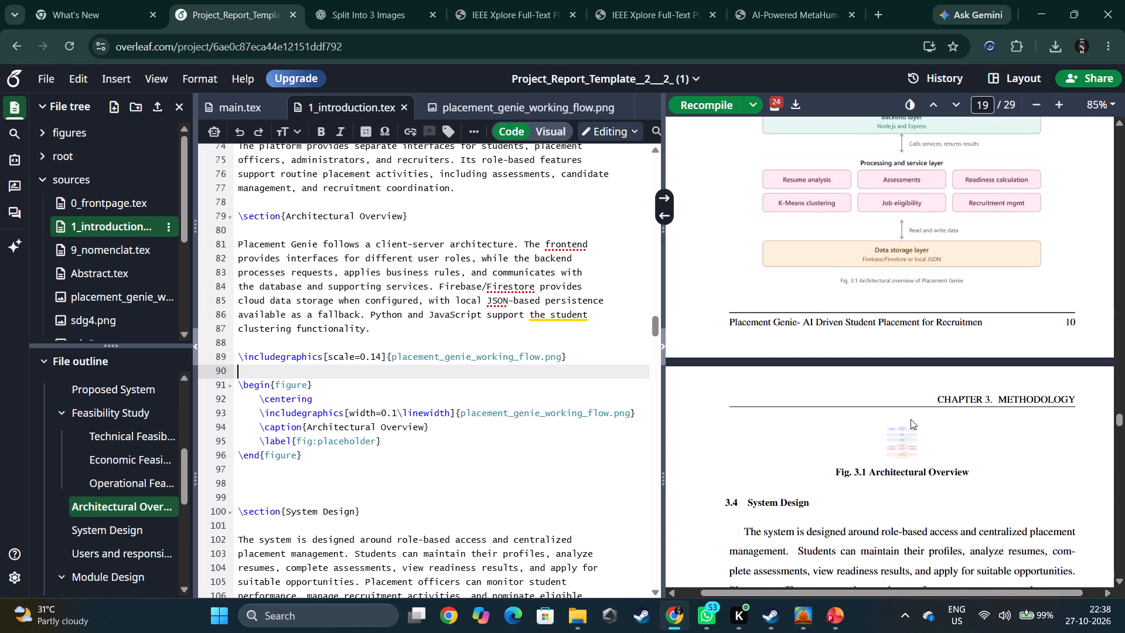
Move \includegraphics[scale=0.14]{placement_genie_working_flow.png} from line 89 into the figure block, replacing its width=0.1\linewidth image line, and recompile.
left_click(907, 454)
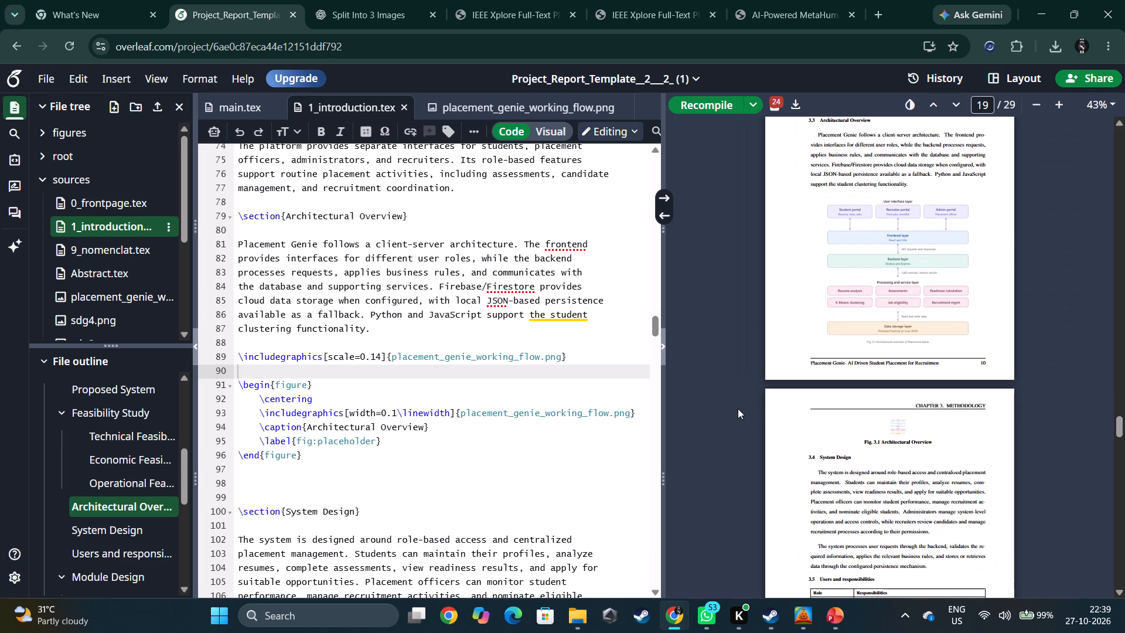
scroll(813, 314, "up", 1)
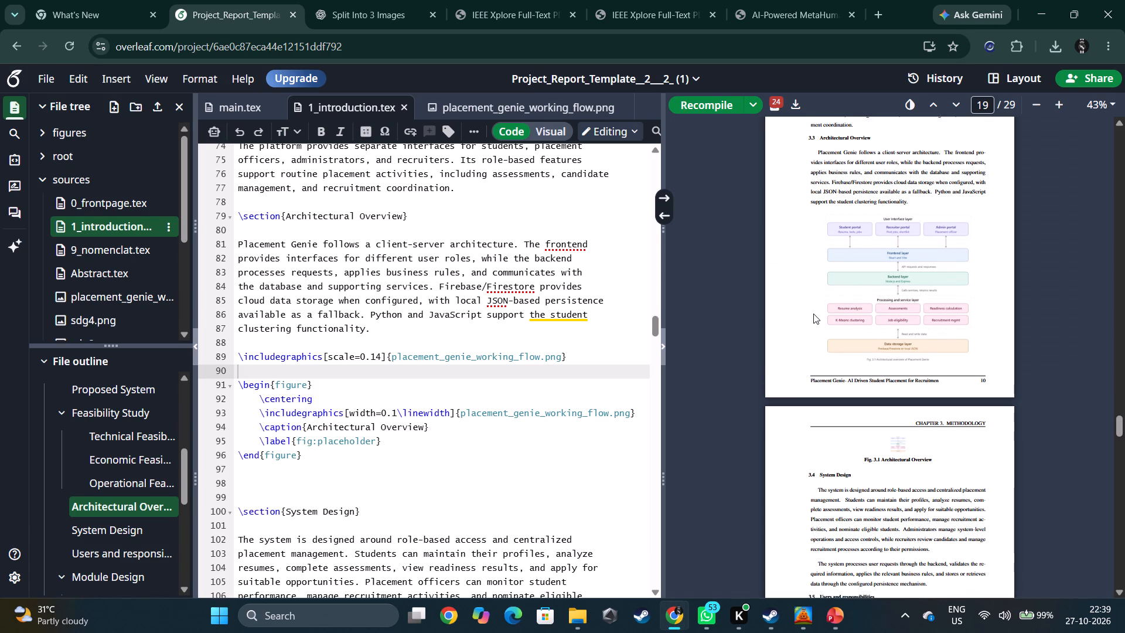
scroll(813, 314, "up", 1)
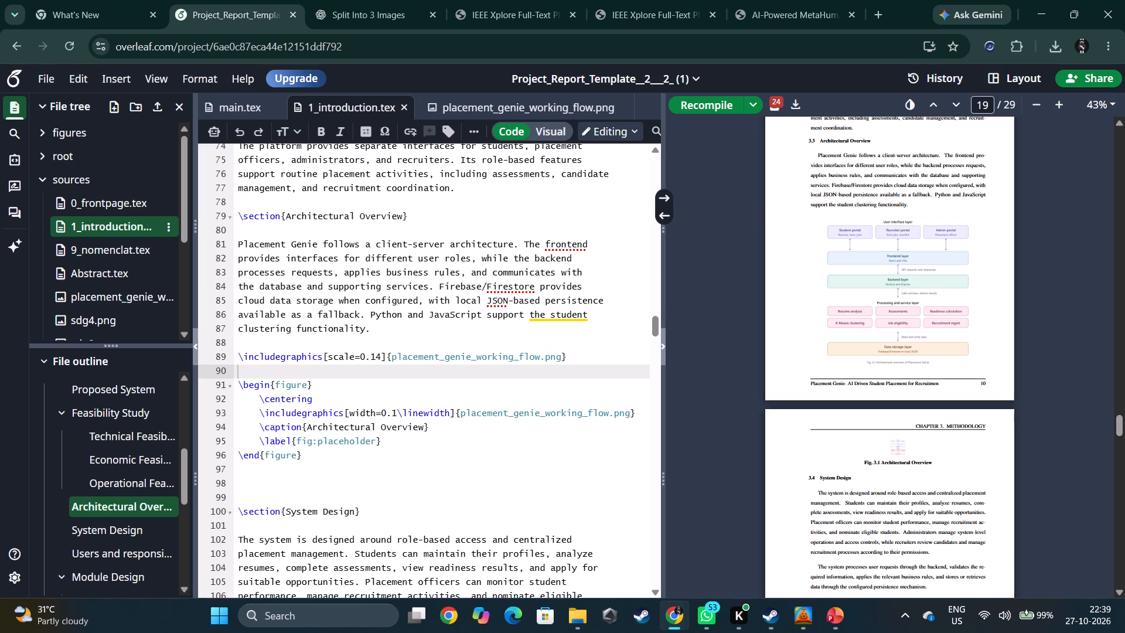
left_click_drag(567, 353, 261, 366)
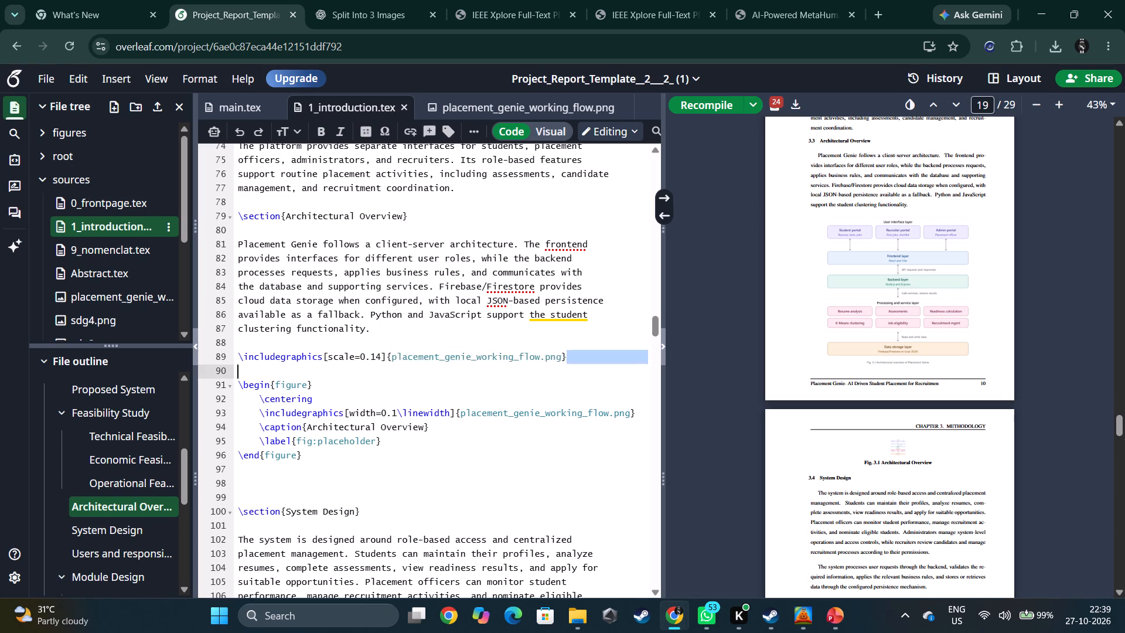
left_click_drag(261, 366, 233, 356)
key("ctrl+x")
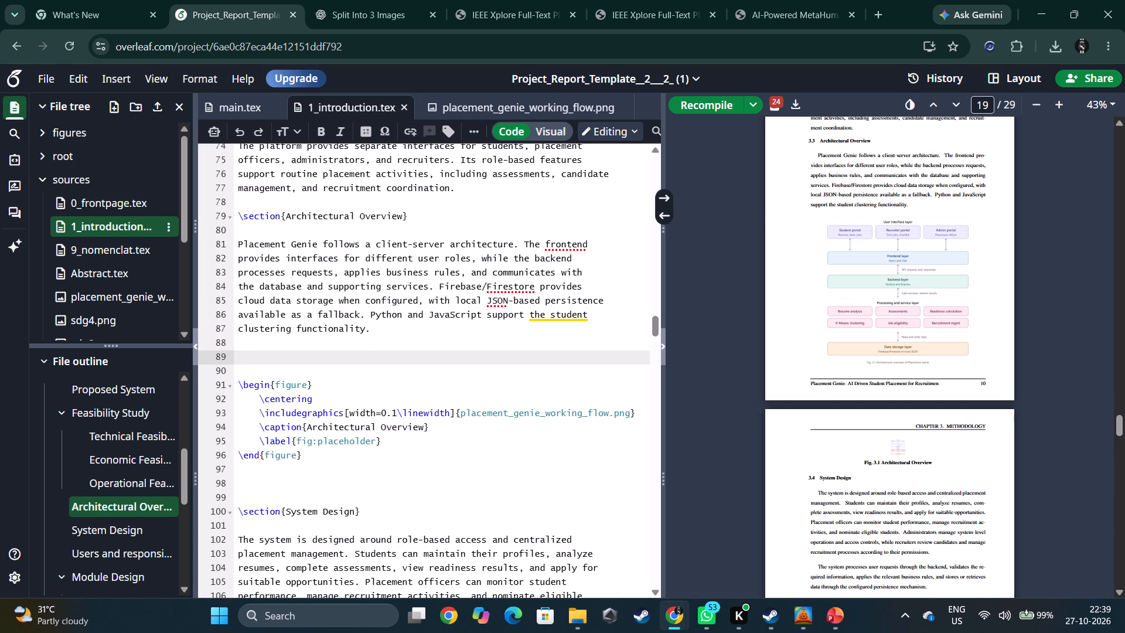
left_click_drag(637, 414, 318, 416)
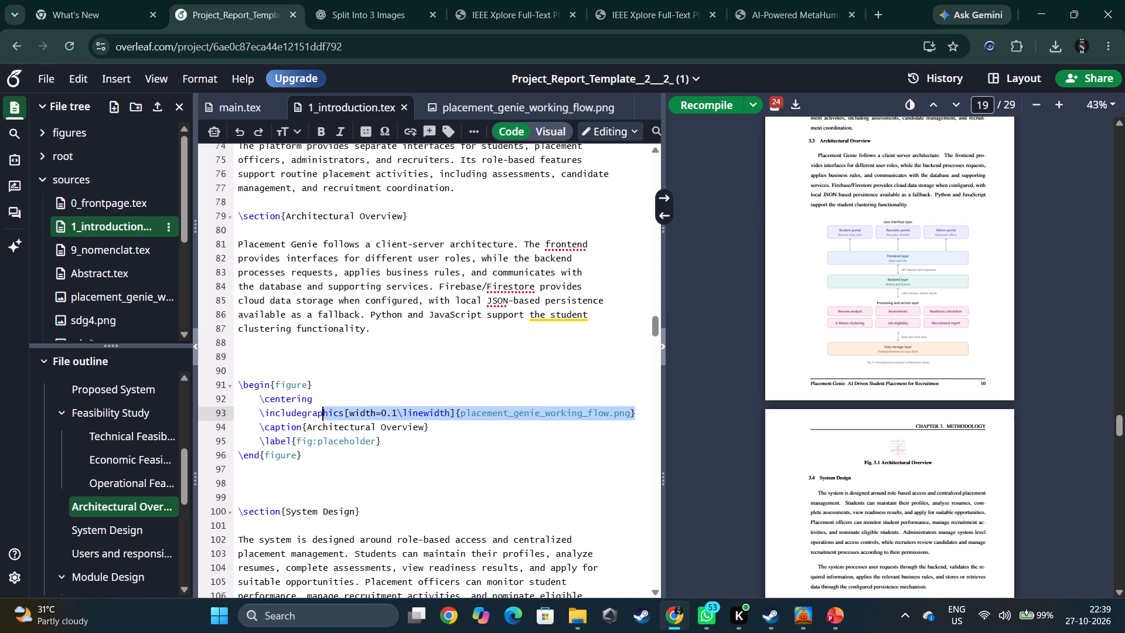
left_click_drag(318, 416, 261, 414)
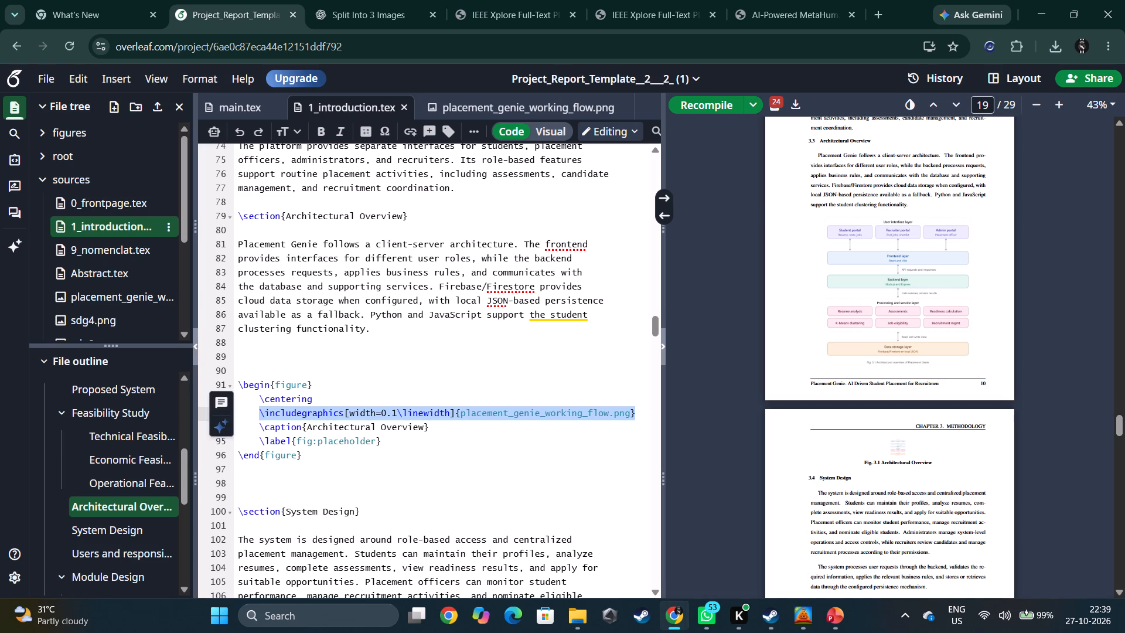
key("ctrl+v")
key("ctrl+s")
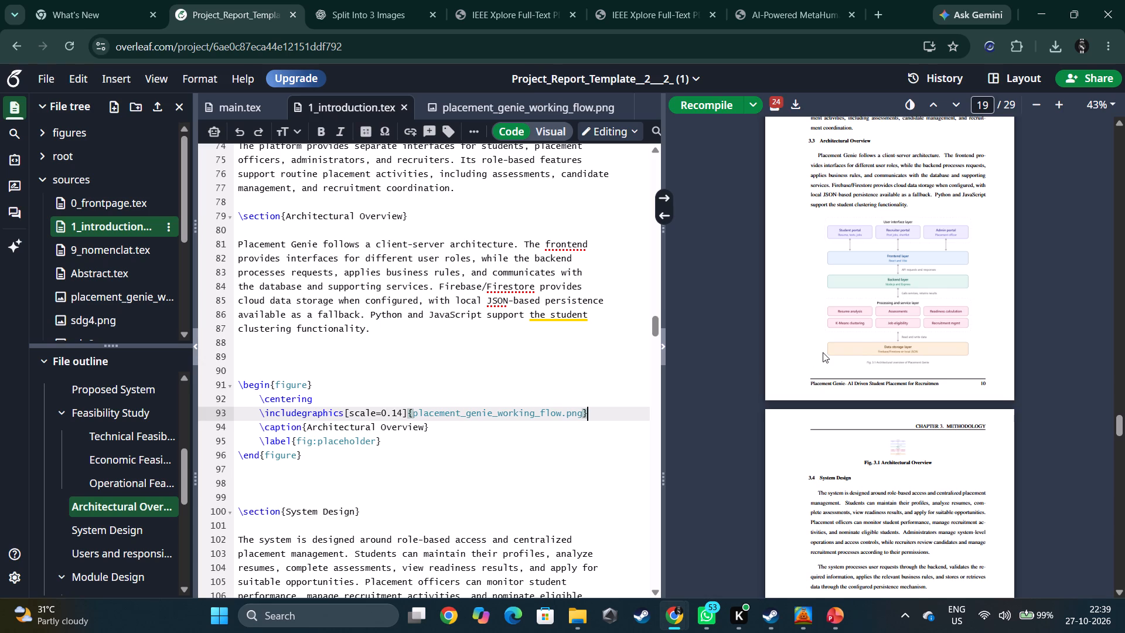
Change the placement option of the Roles and Responsibilities table on line 115 from htbp to H and recompile.
scroll(885, 392, "down", 1)
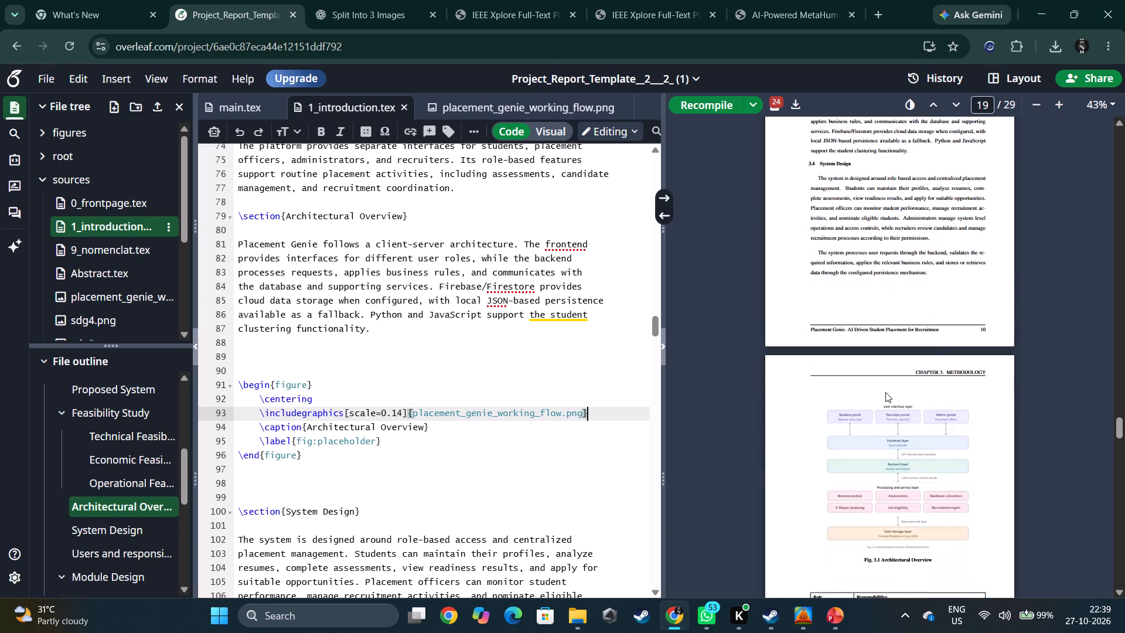
scroll(885, 392, "down", 2)
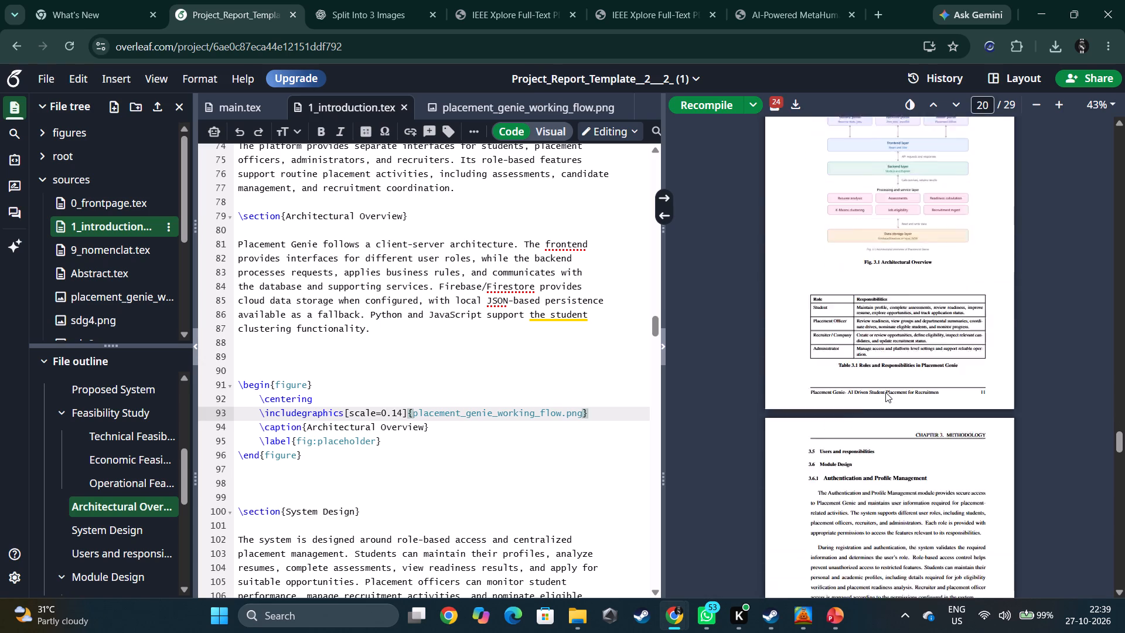
scroll(885, 392, "down", 2)
double_click(861, 226)
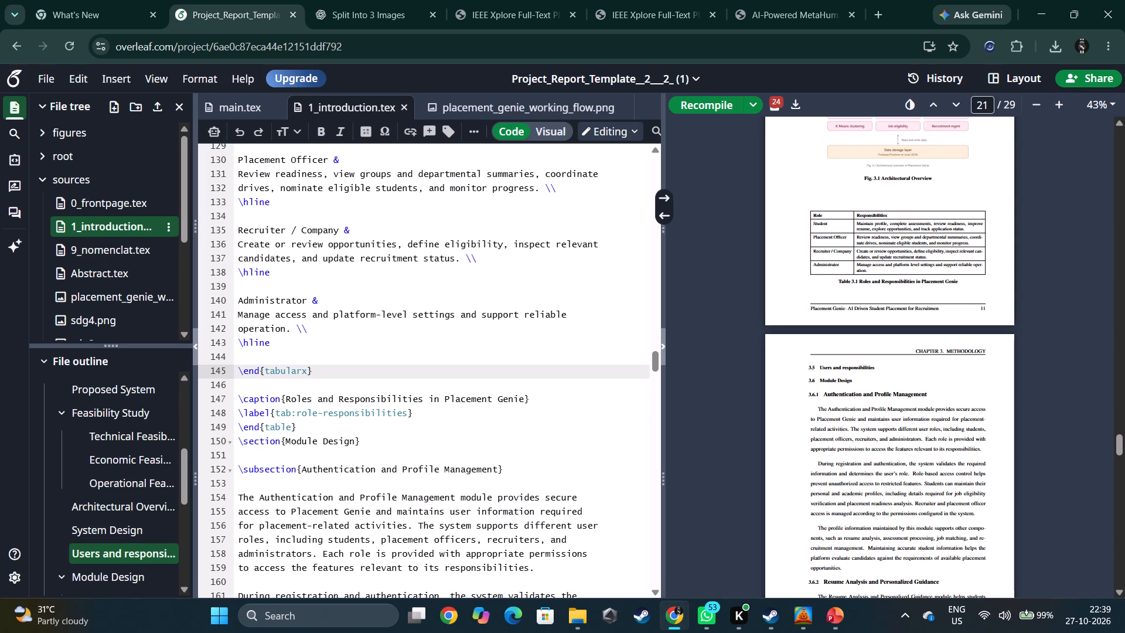
scroll(384, 362, "up", 2)
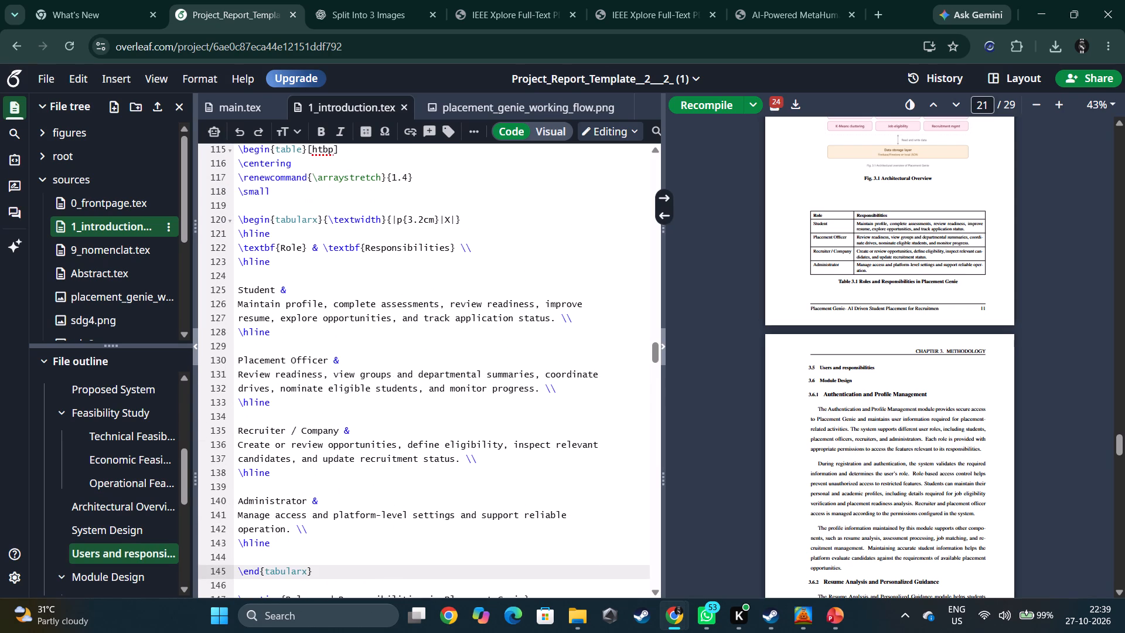
scroll(386, 311, "up", 1)
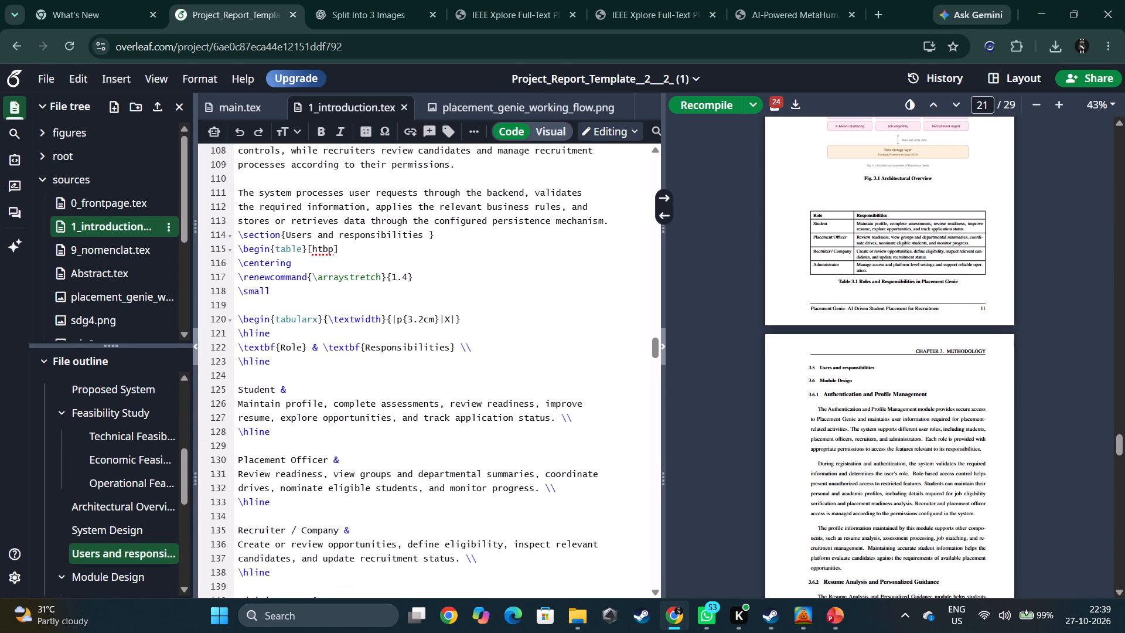
left_click(335, 247)
key("BackSpace")
key("BackSpace")
key("BackSpace")
key("BackSpace")
key("shift+h")
key("ctrl+s")
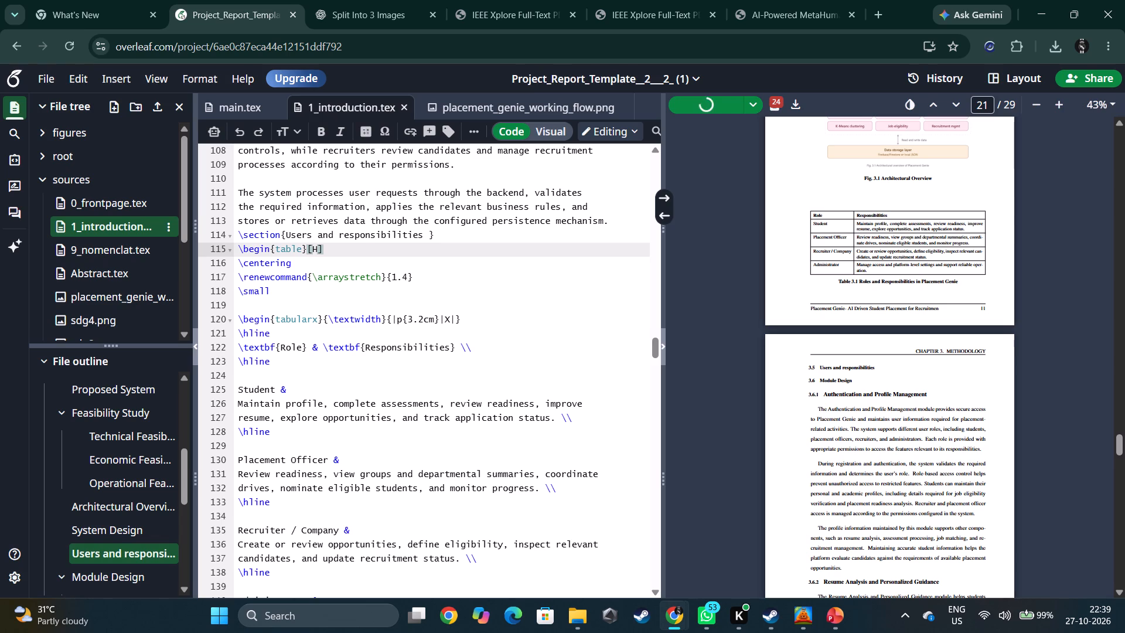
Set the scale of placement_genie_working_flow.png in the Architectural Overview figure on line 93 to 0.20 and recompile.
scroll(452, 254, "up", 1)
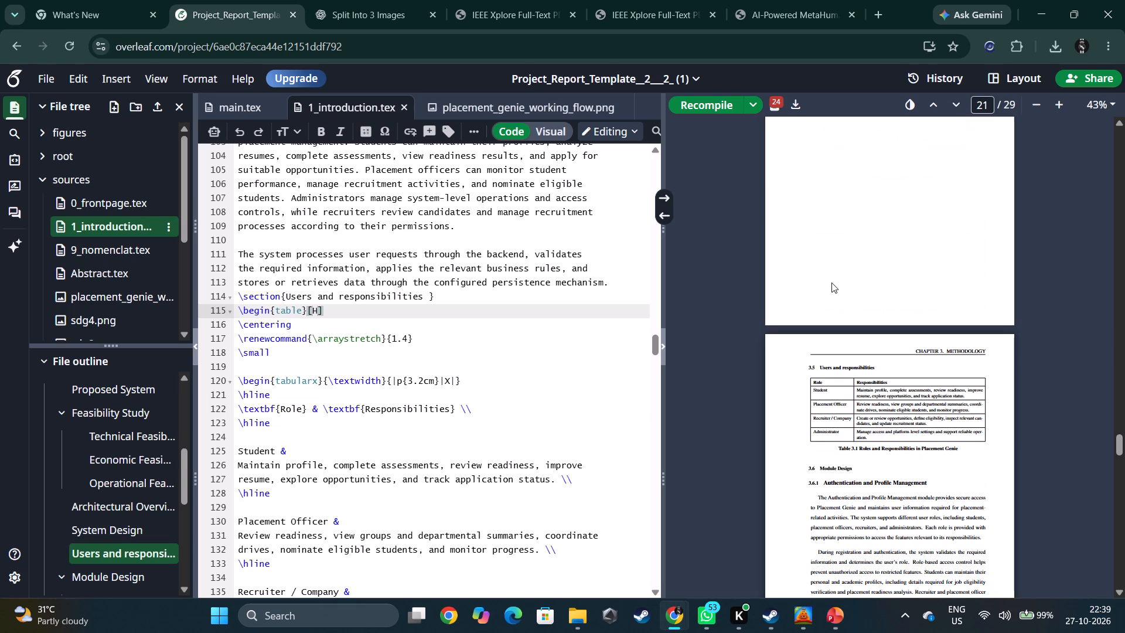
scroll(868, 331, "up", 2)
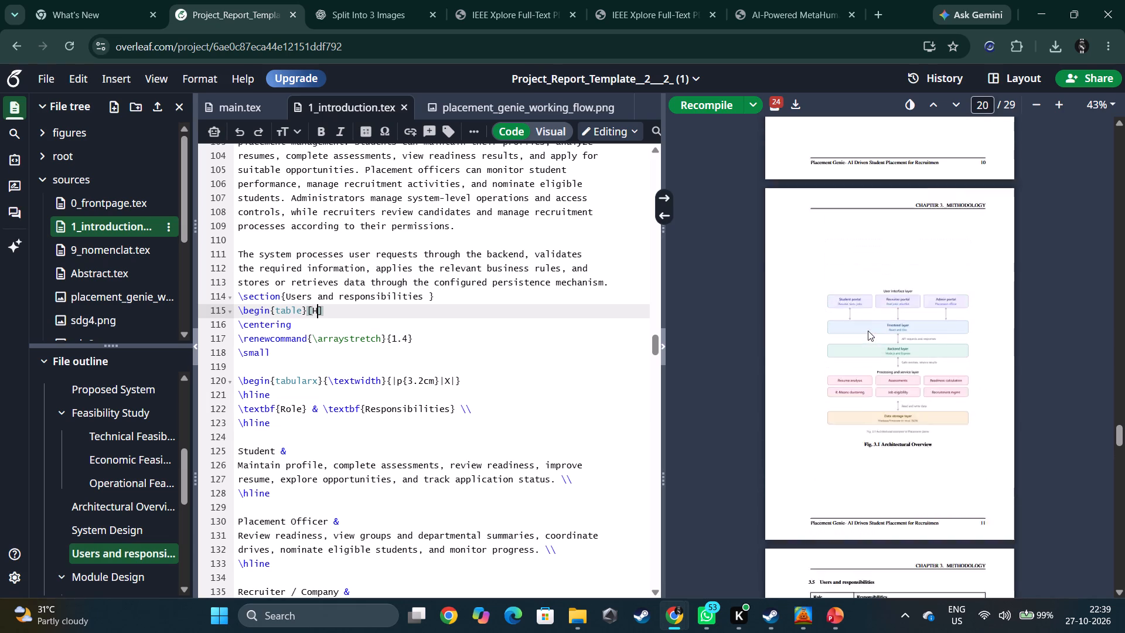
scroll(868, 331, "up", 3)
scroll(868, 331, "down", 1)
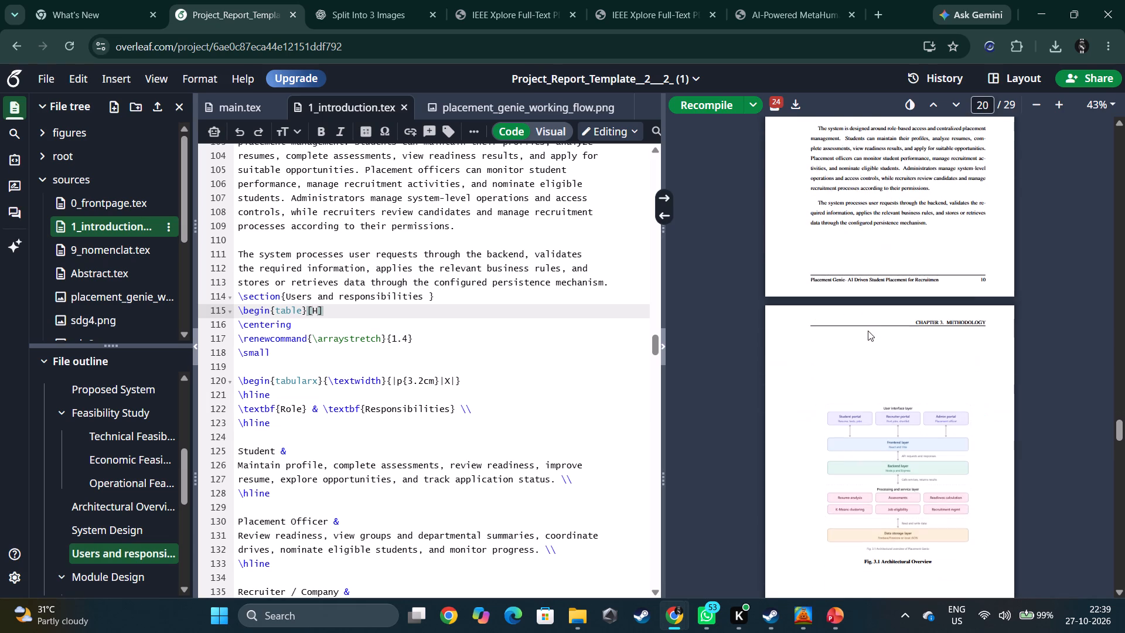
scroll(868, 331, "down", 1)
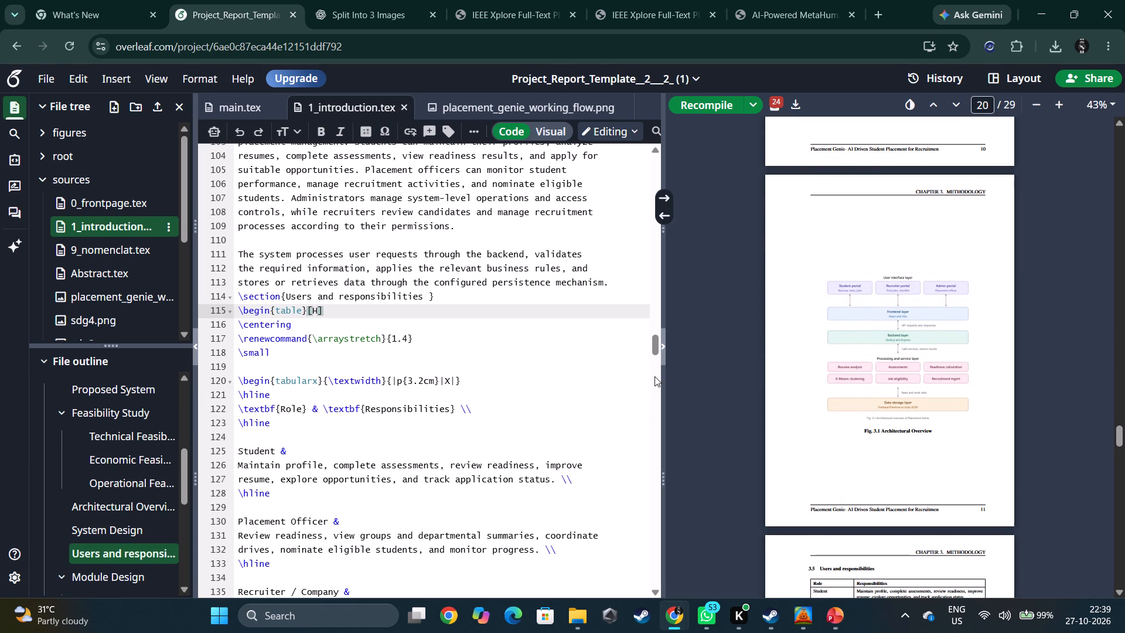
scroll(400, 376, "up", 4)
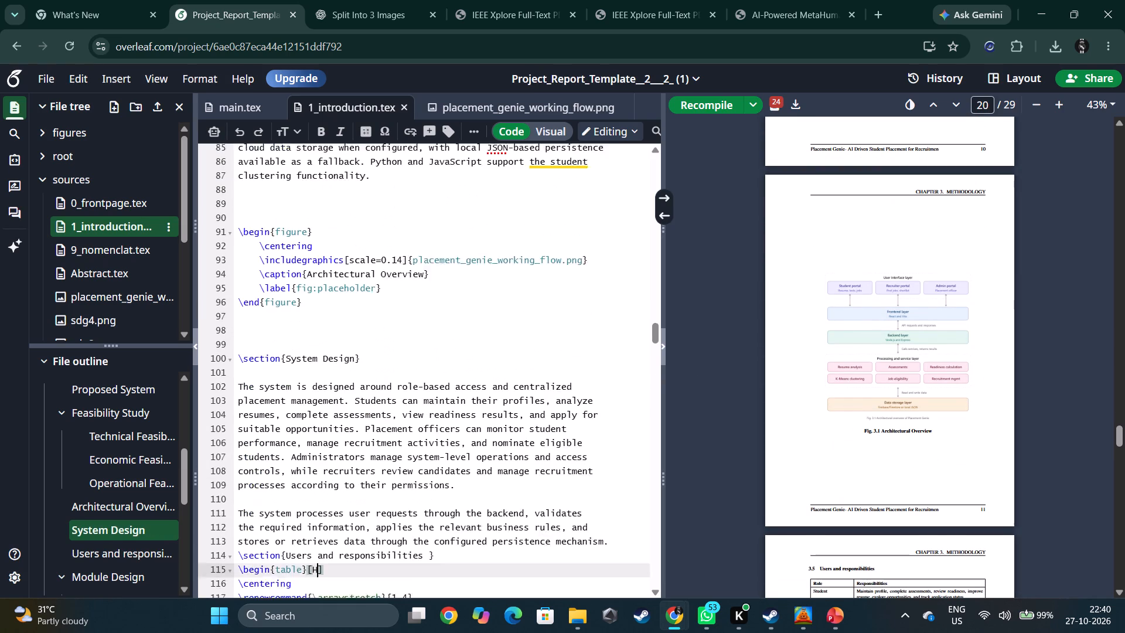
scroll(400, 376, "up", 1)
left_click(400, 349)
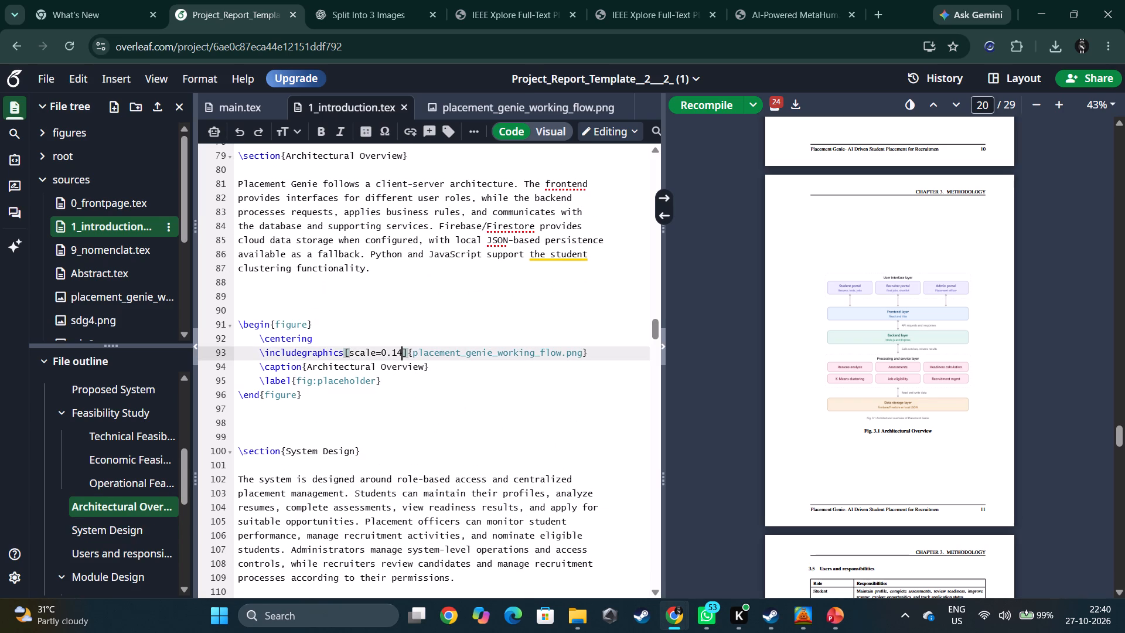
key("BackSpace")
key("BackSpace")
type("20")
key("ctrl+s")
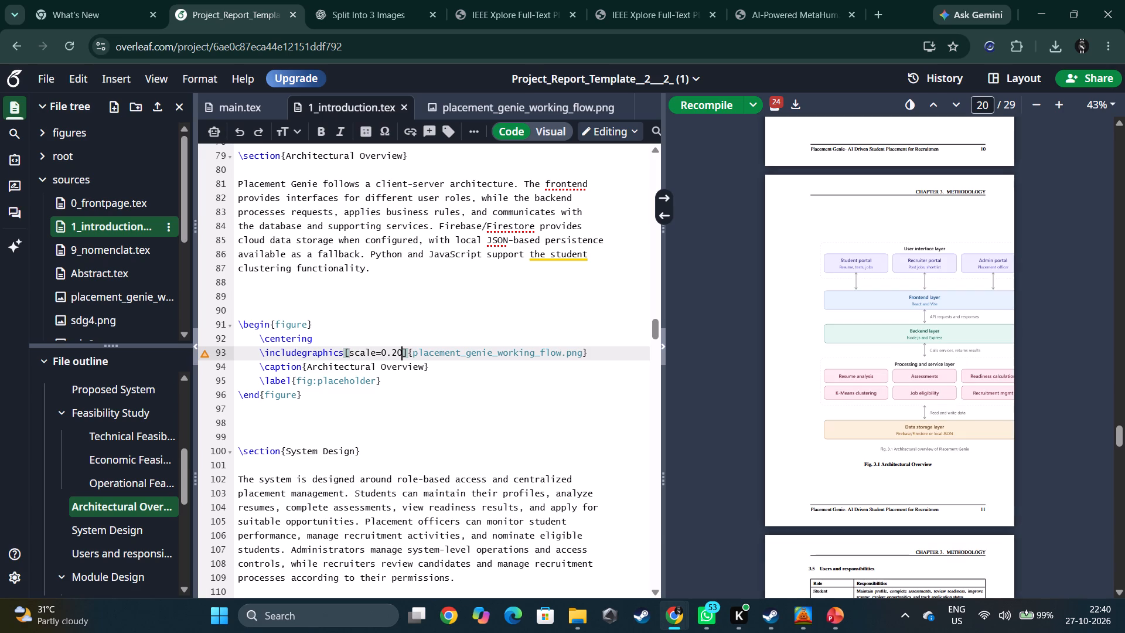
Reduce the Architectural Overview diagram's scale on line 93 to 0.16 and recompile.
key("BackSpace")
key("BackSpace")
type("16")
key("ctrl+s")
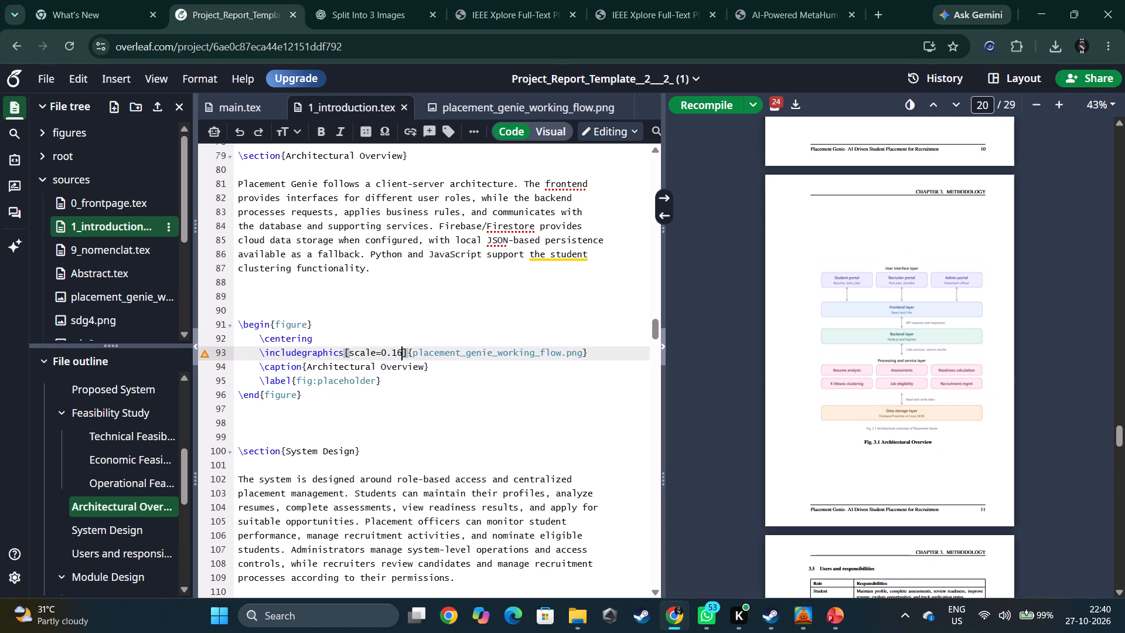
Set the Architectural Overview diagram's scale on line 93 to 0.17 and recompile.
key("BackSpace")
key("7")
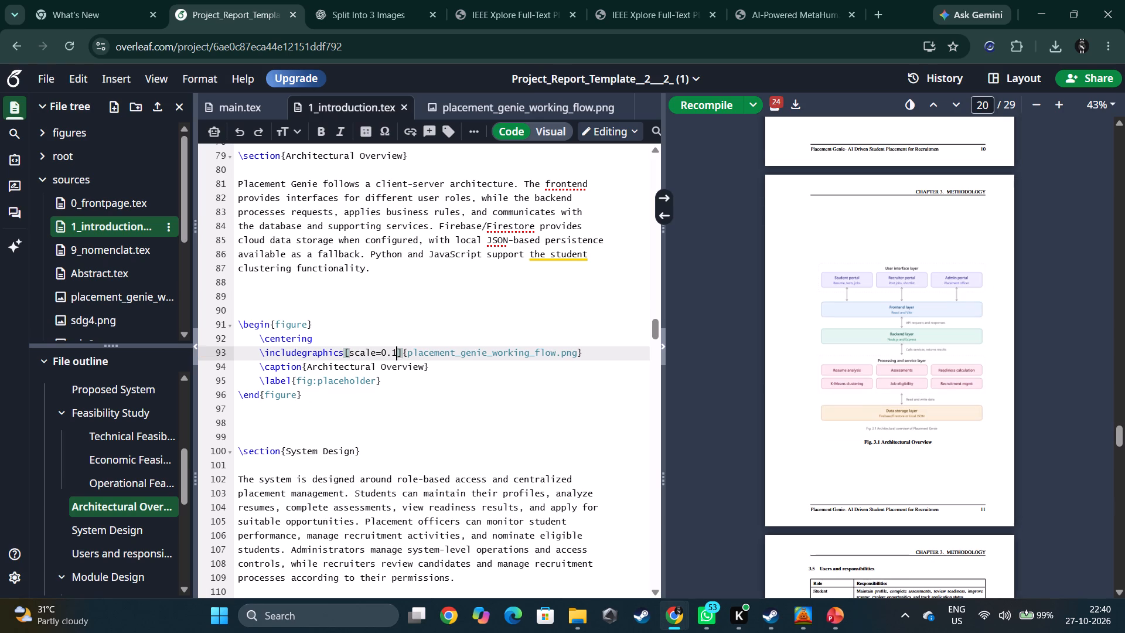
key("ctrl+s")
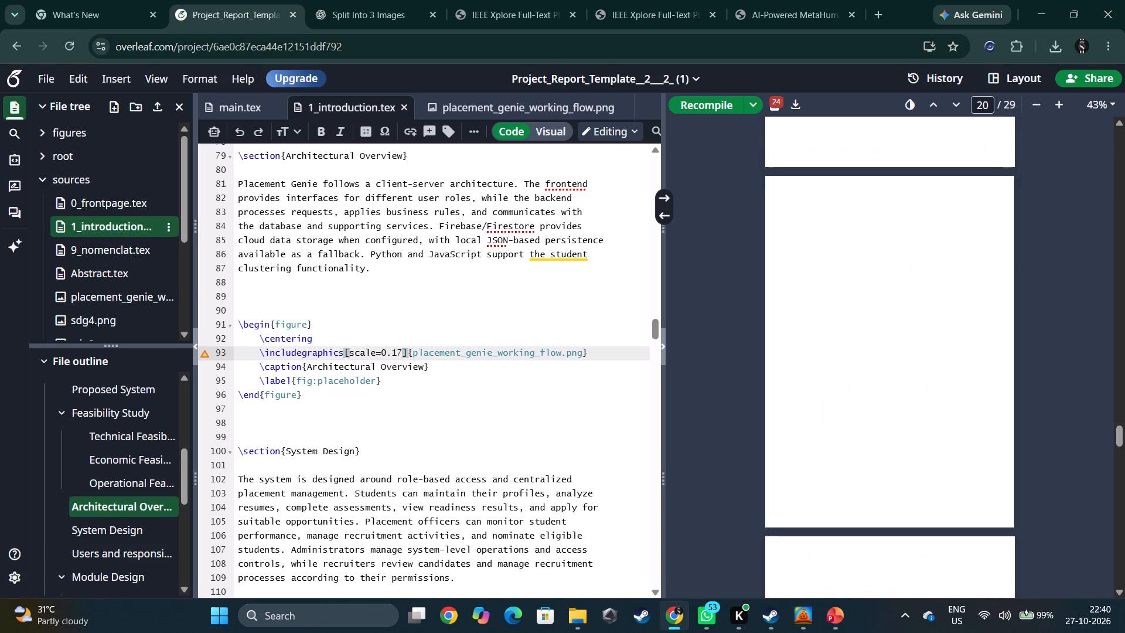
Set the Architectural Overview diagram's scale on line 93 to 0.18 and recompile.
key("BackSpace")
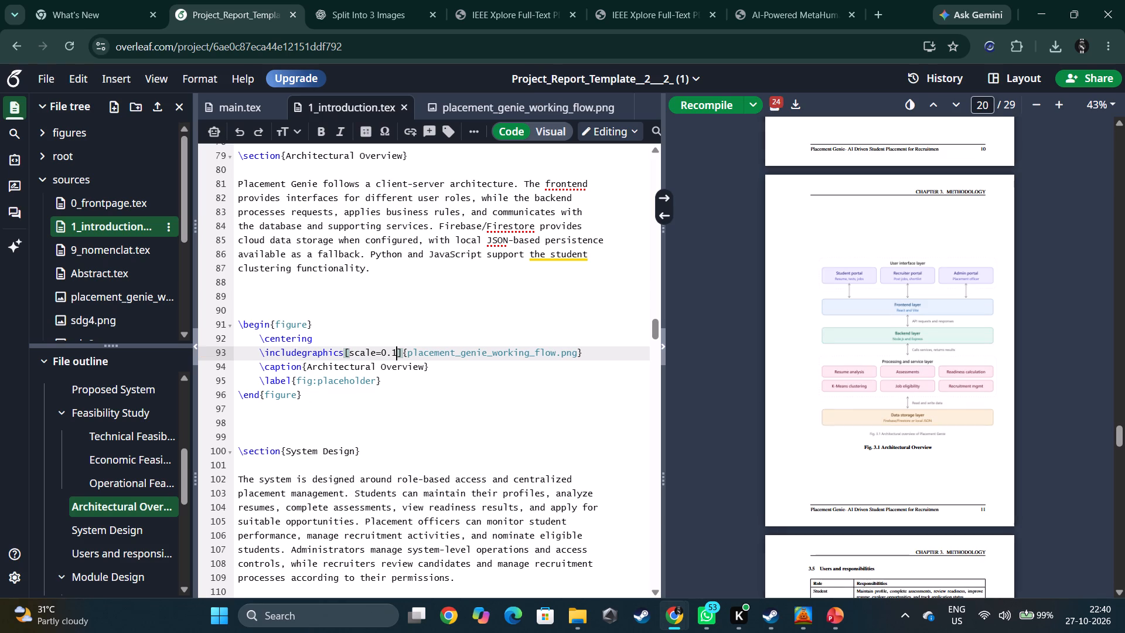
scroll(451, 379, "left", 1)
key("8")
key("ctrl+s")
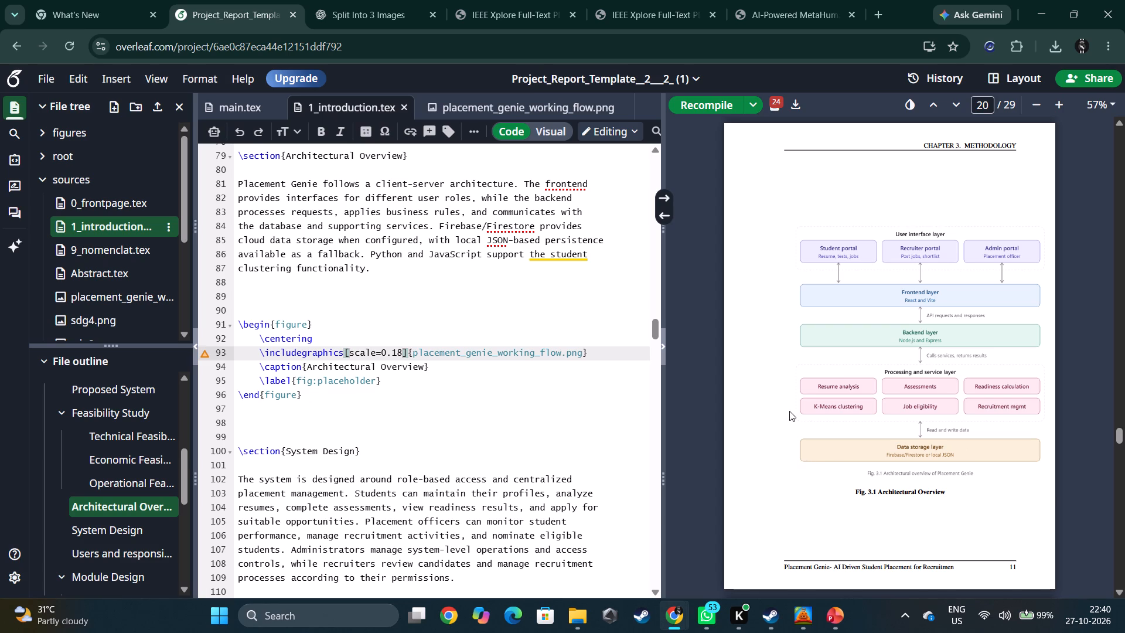
Check the line 93 warning, set the Architectural Overview diagram's scale to 0.15, and recompile.
left_click_drag(799, 410, 733, 410)
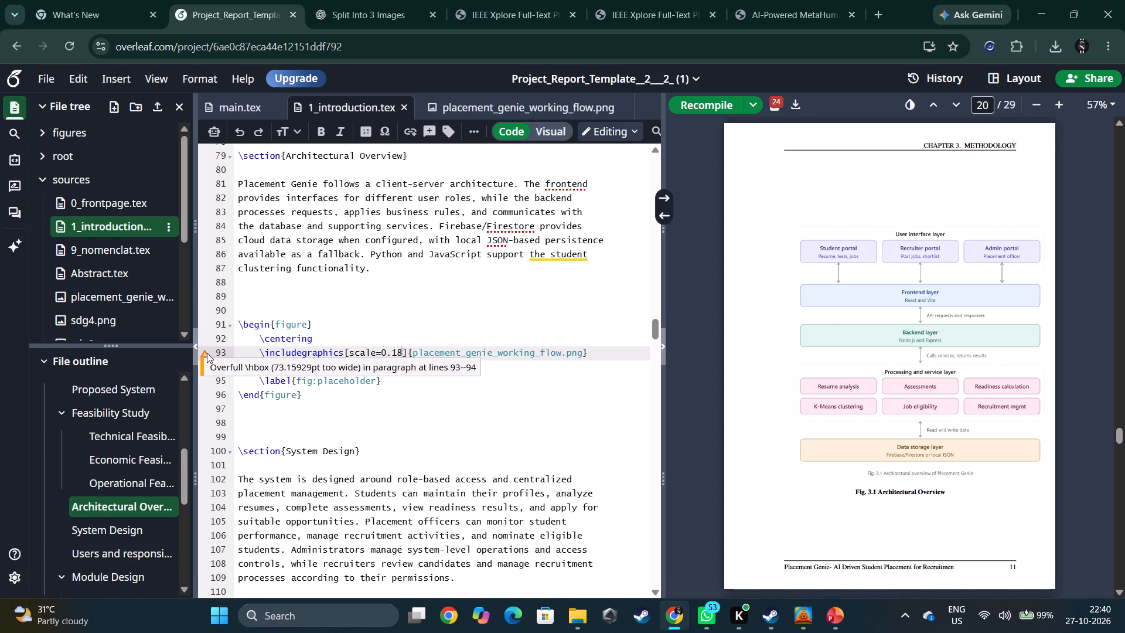
left_click(240, 363)
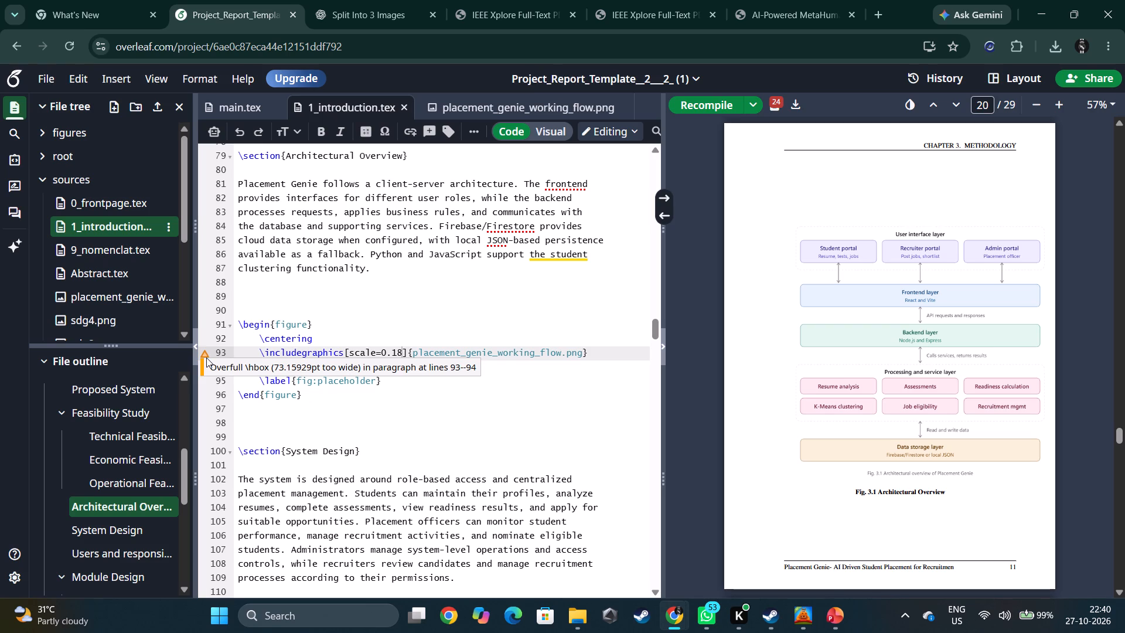
left_click(206, 358)
left_click(204, 353)
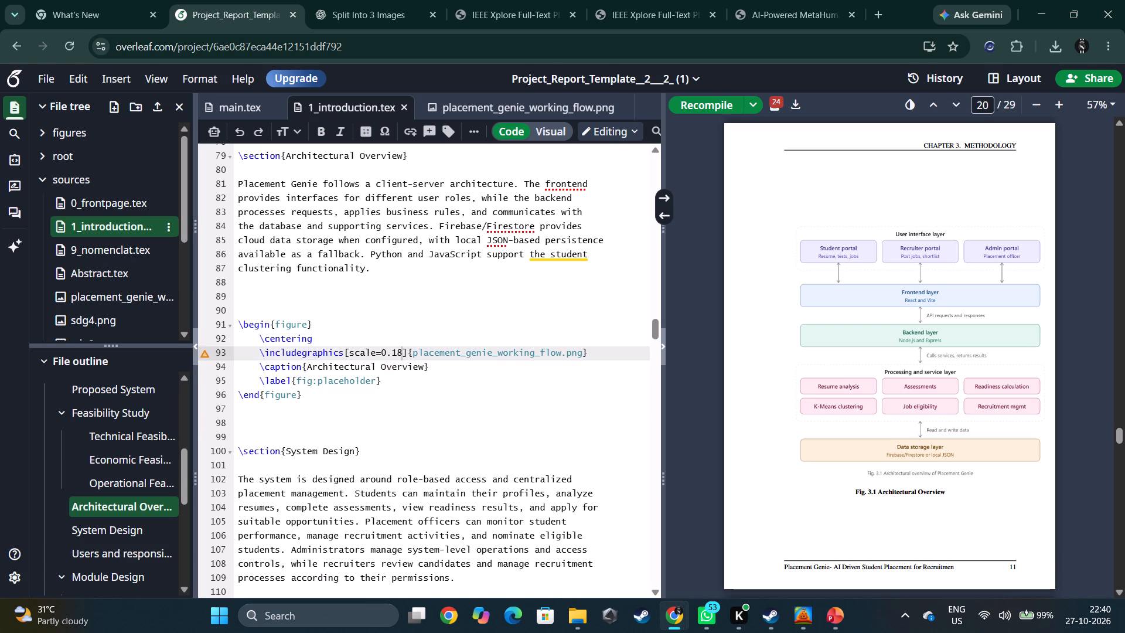
left_click(458, 427)
left_click(402, 355)
key("BackSpace")
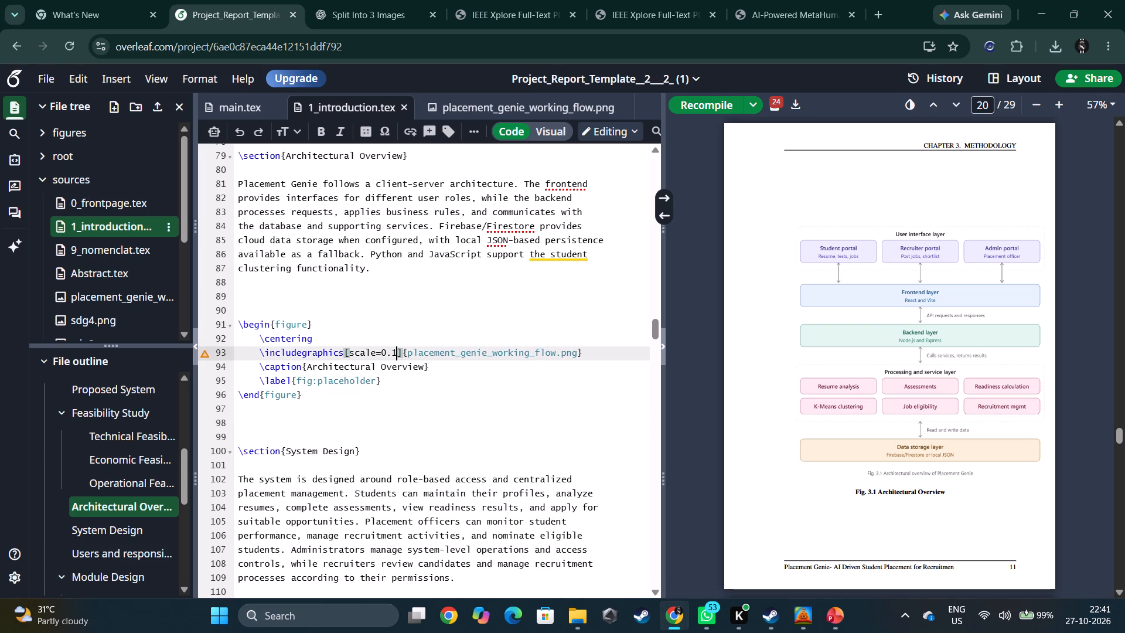
key("5")
key("ctrl+s")
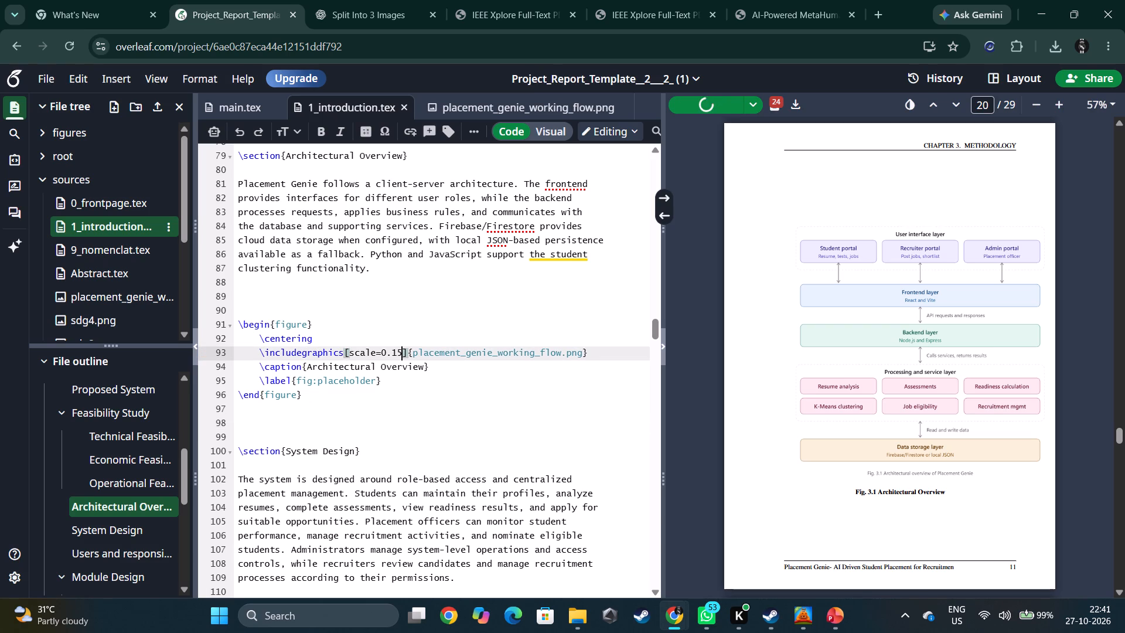
Examine the compiled pages around the Architectural Overview figure and the Users and responsibilities table for size, position and spacing.
scroll(851, 312, "down", 1)
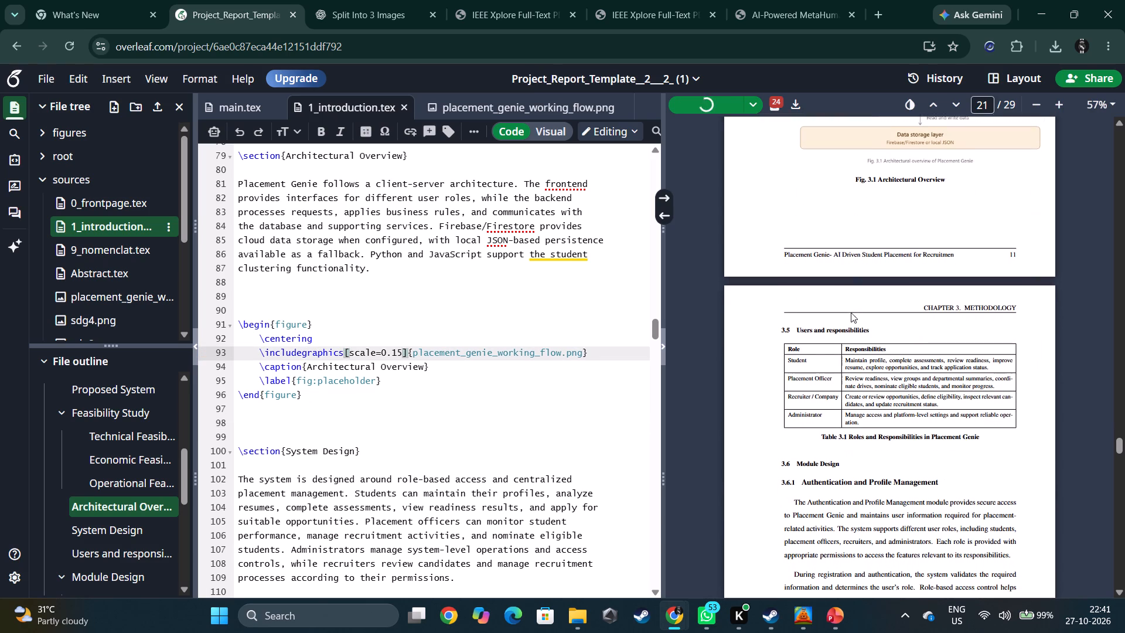
scroll(851, 312, "down", 1)
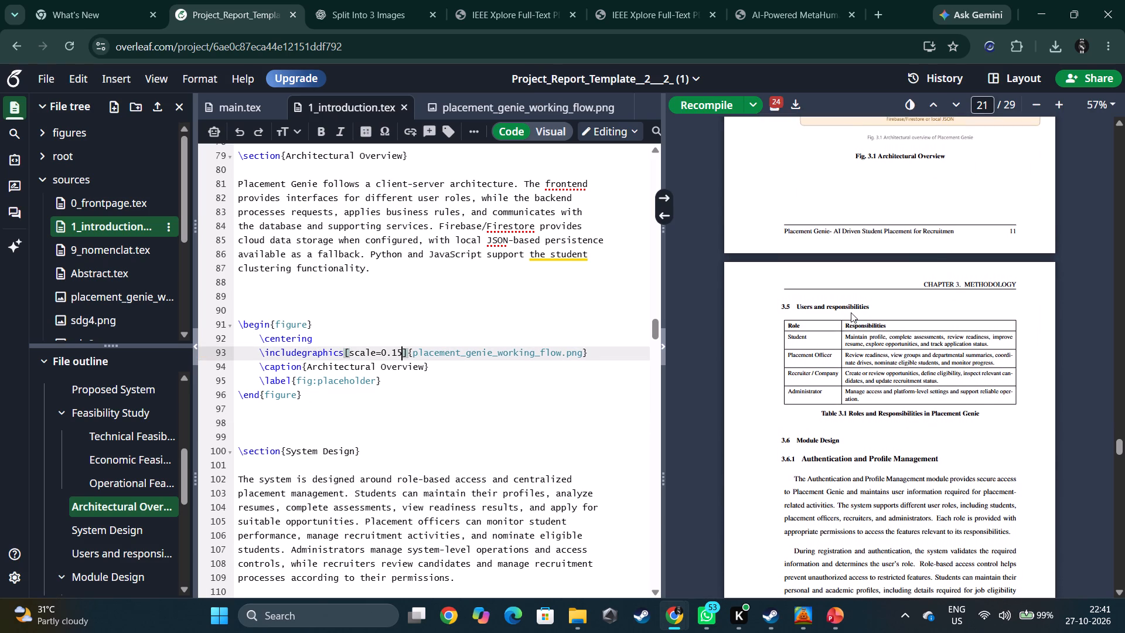
scroll(851, 312, "down", 1)
scroll(851, 312, "up", 2)
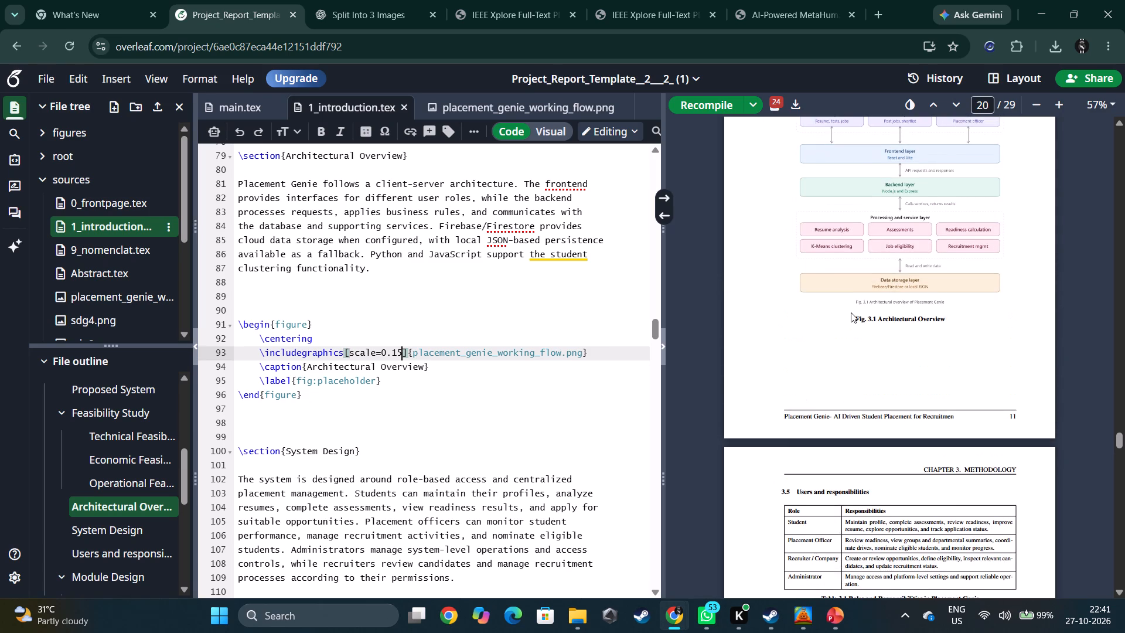
scroll(851, 312, "up", 1)
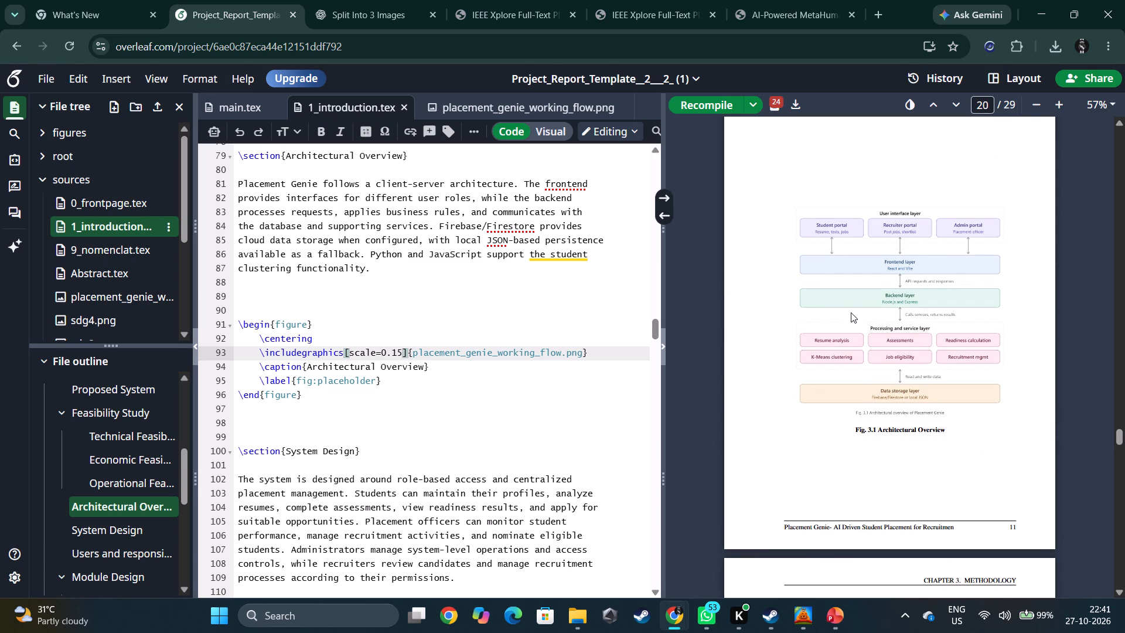
scroll(851, 312, "up", 3)
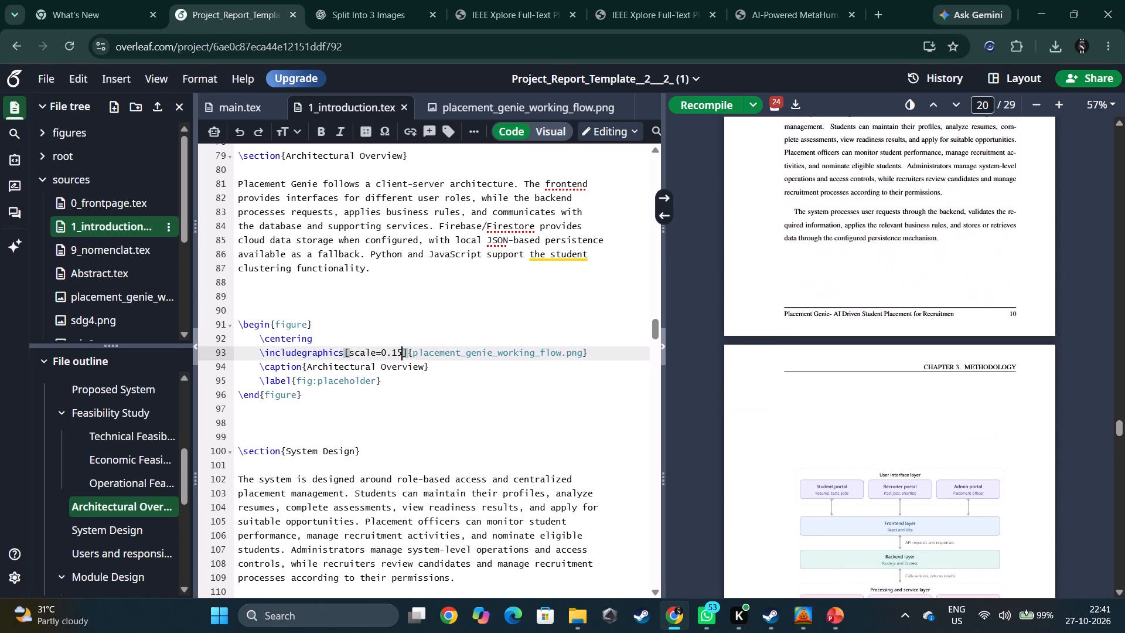
scroll(851, 312, "down", 3)
scroll(851, 312, "up", 1)
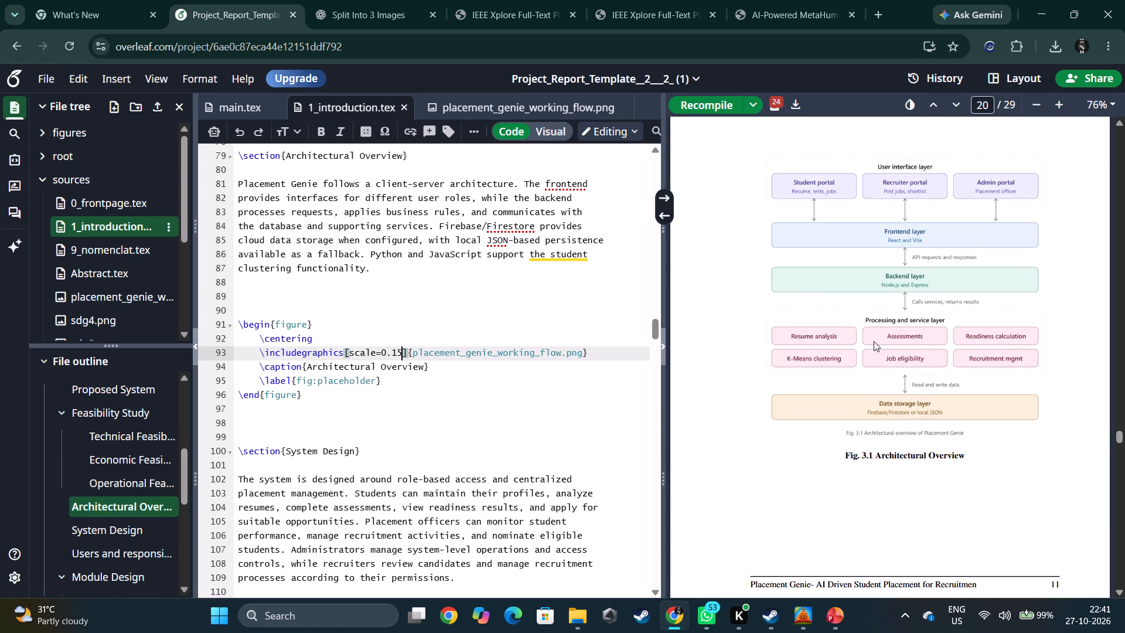
scroll(897, 340, "down", 1)
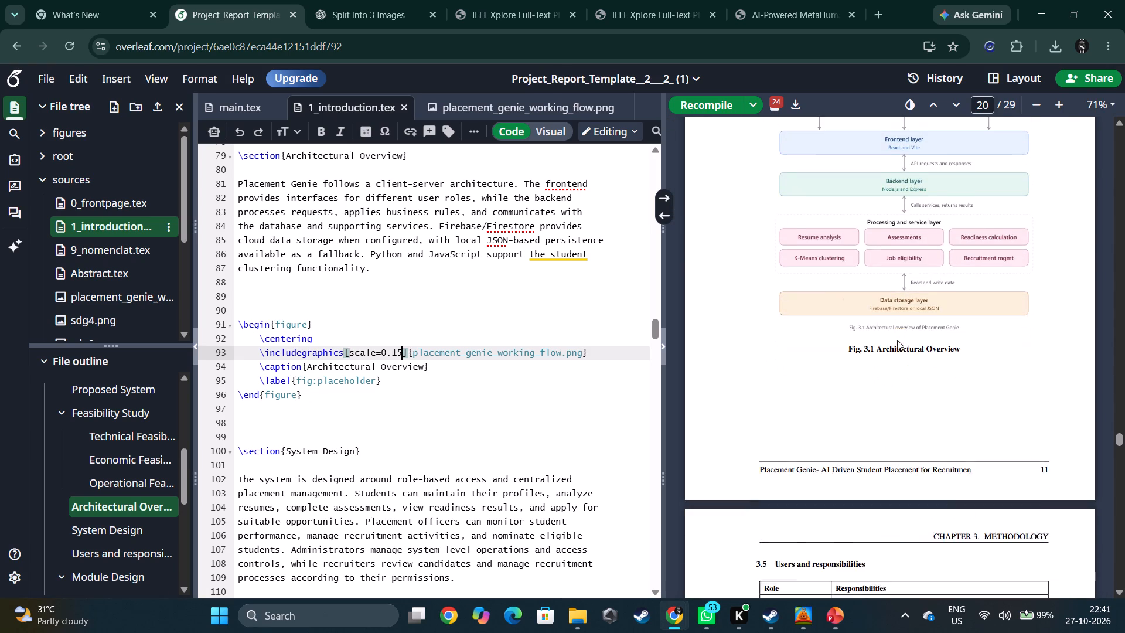
scroll(897, 340, "down", 2)
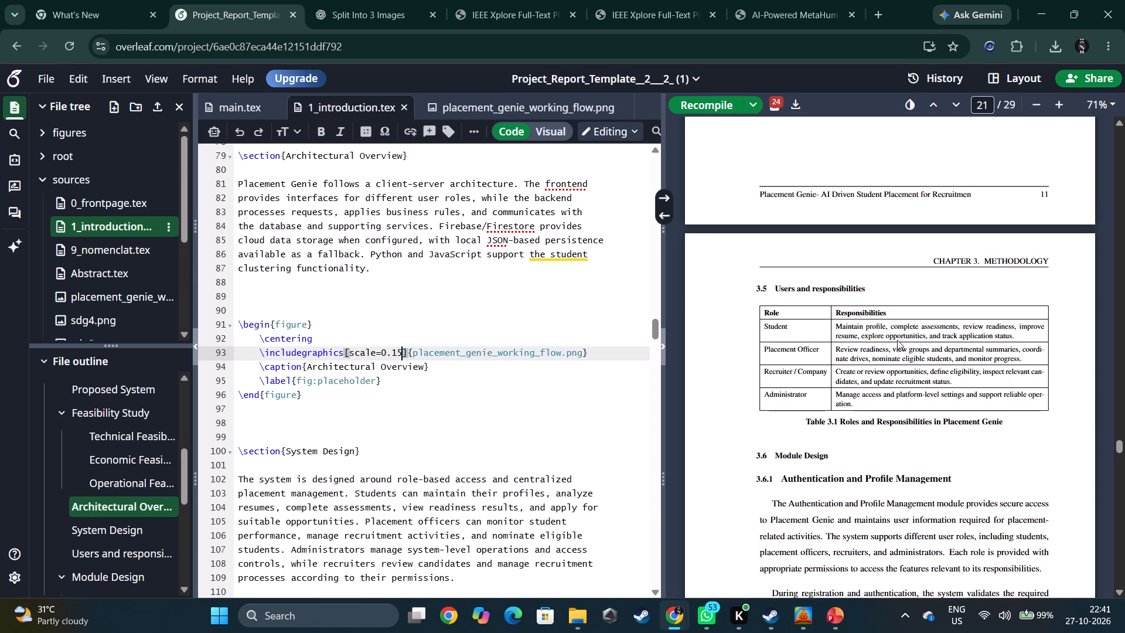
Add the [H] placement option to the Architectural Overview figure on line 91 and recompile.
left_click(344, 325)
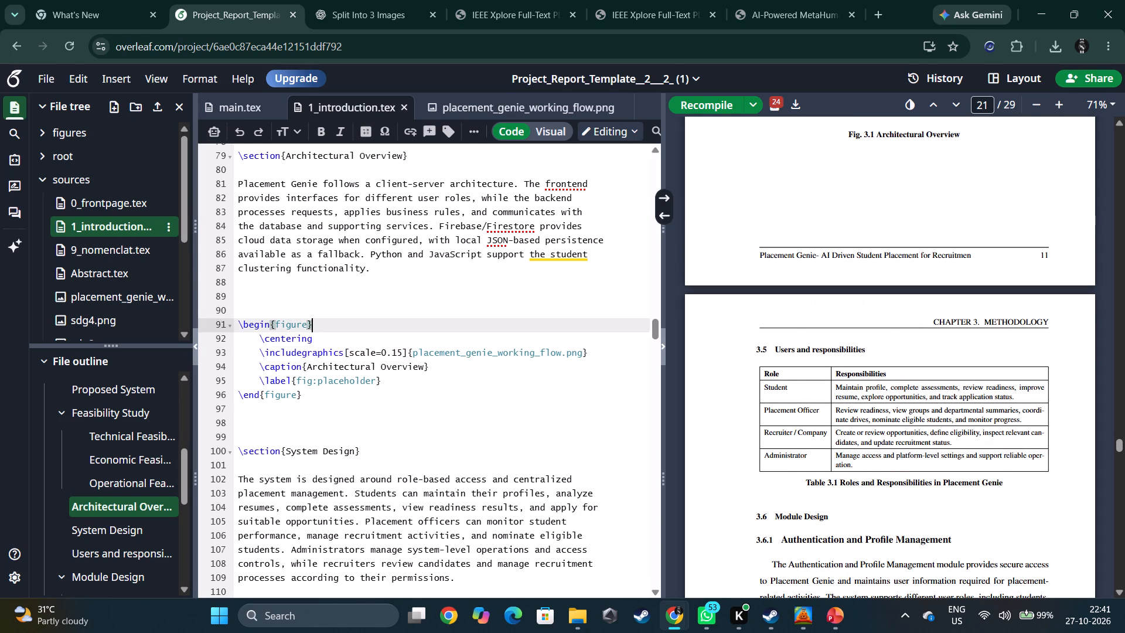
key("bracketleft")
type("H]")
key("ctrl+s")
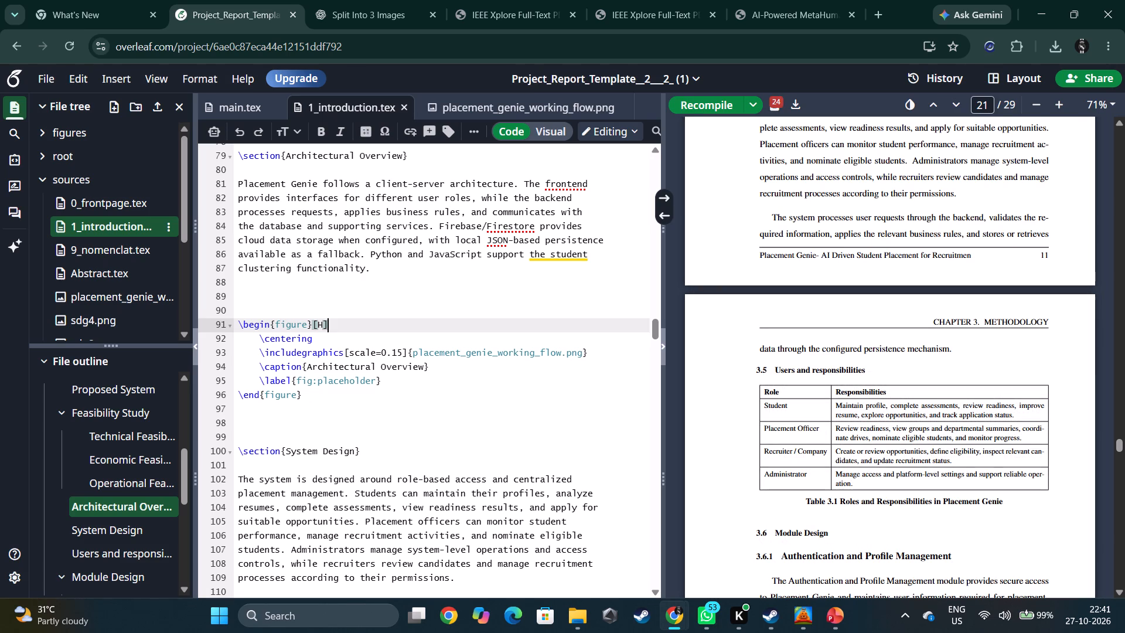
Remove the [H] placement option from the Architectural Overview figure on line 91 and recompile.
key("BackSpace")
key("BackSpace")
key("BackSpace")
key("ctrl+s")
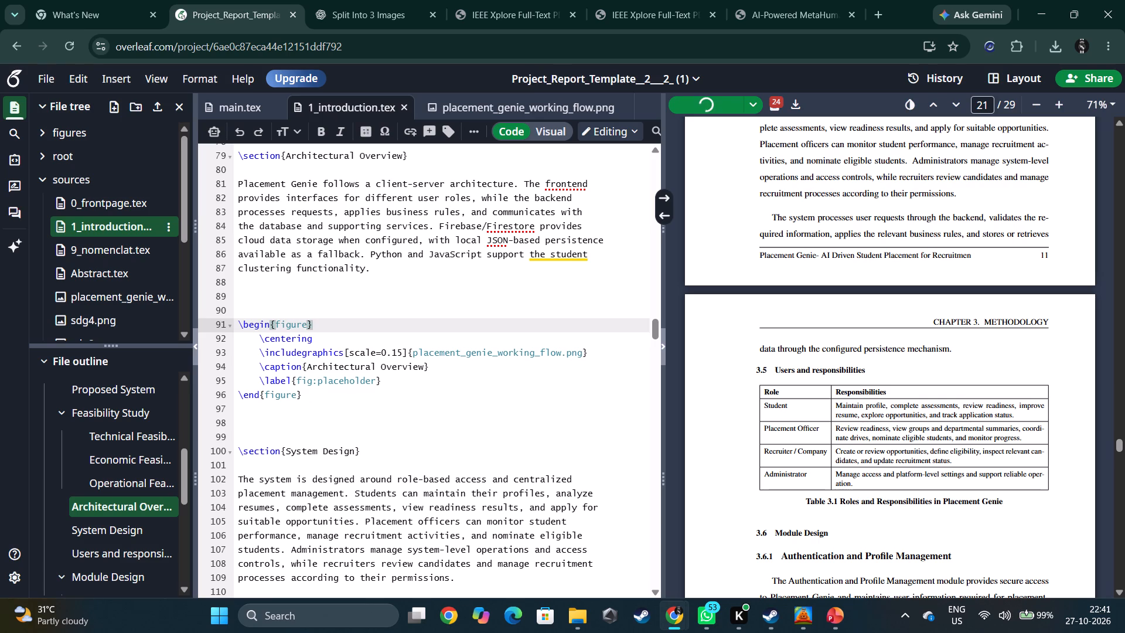
scroll(859, 403, "up", 1)
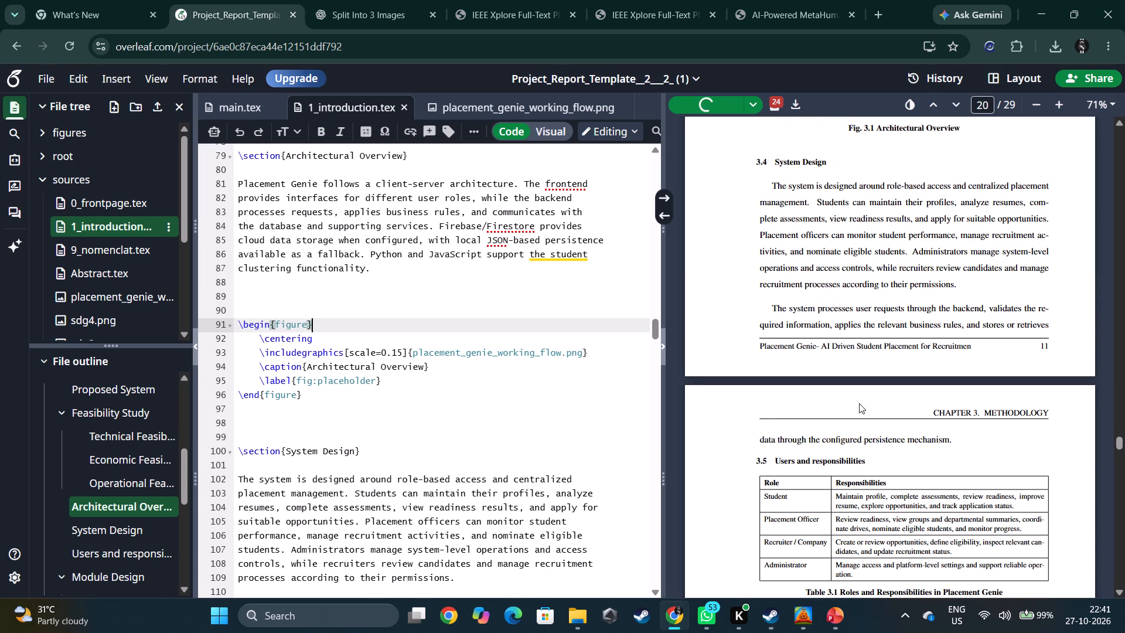
scroll(859, 403, "up", 5)
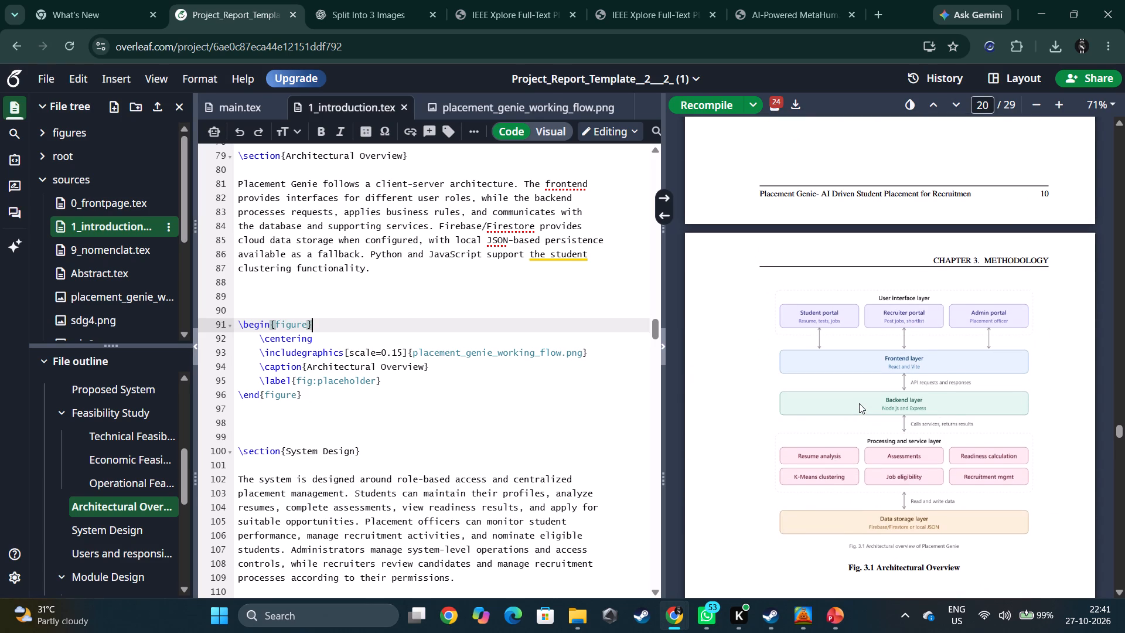
scroll(859, 403, "up", 3)
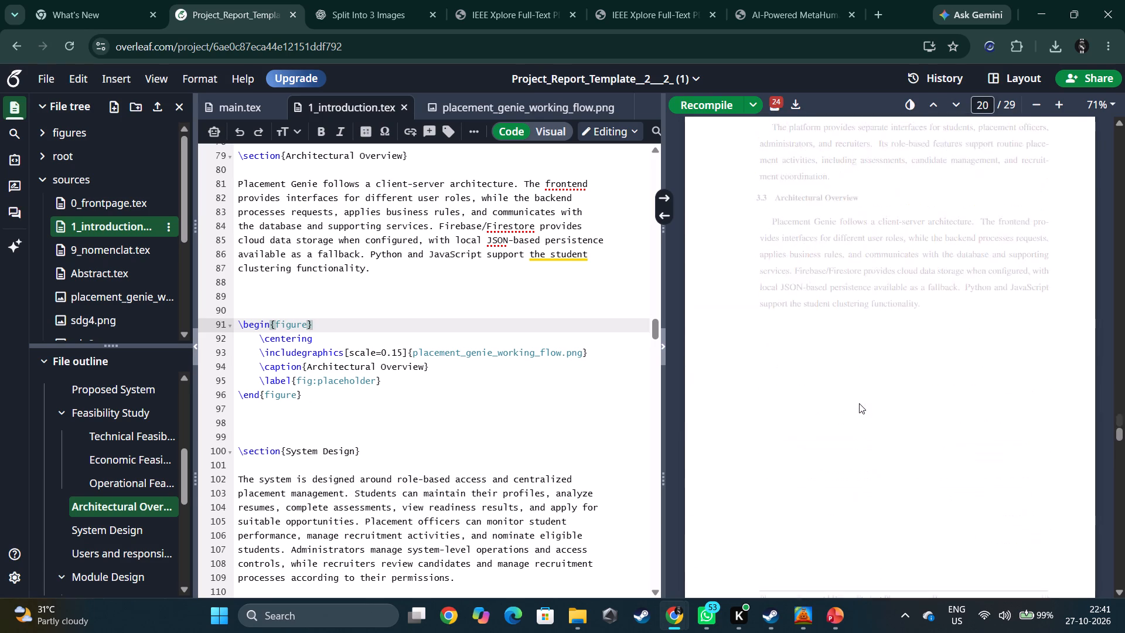
scroll(859, 403, "up", 2)
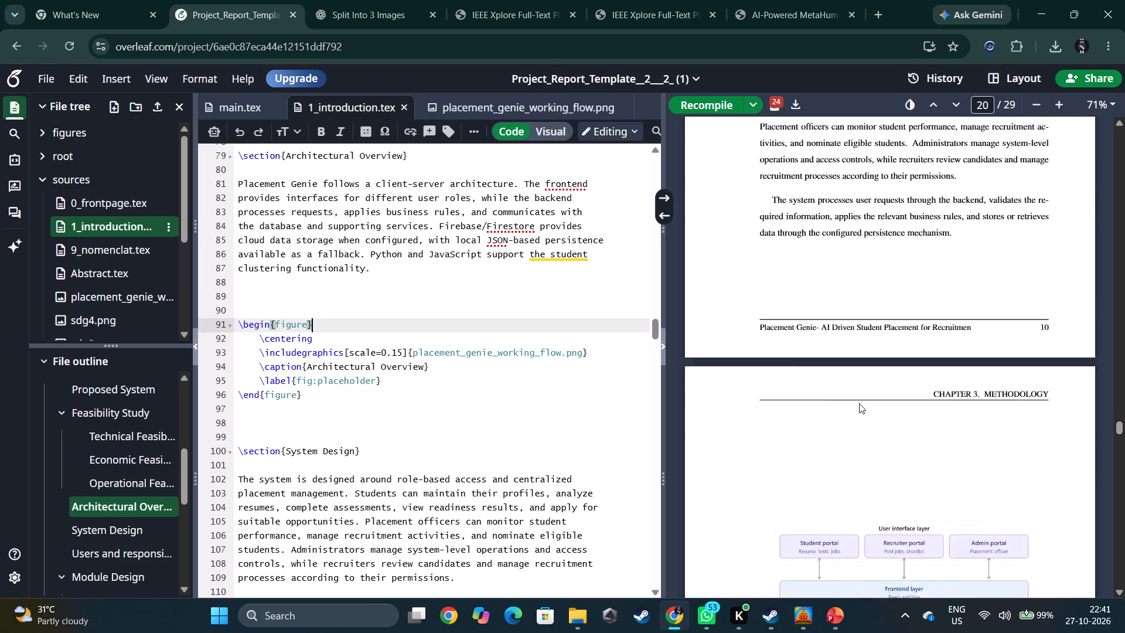
scroll(859, 403, "up", 1)
scroll(859, 403, "down", 1)
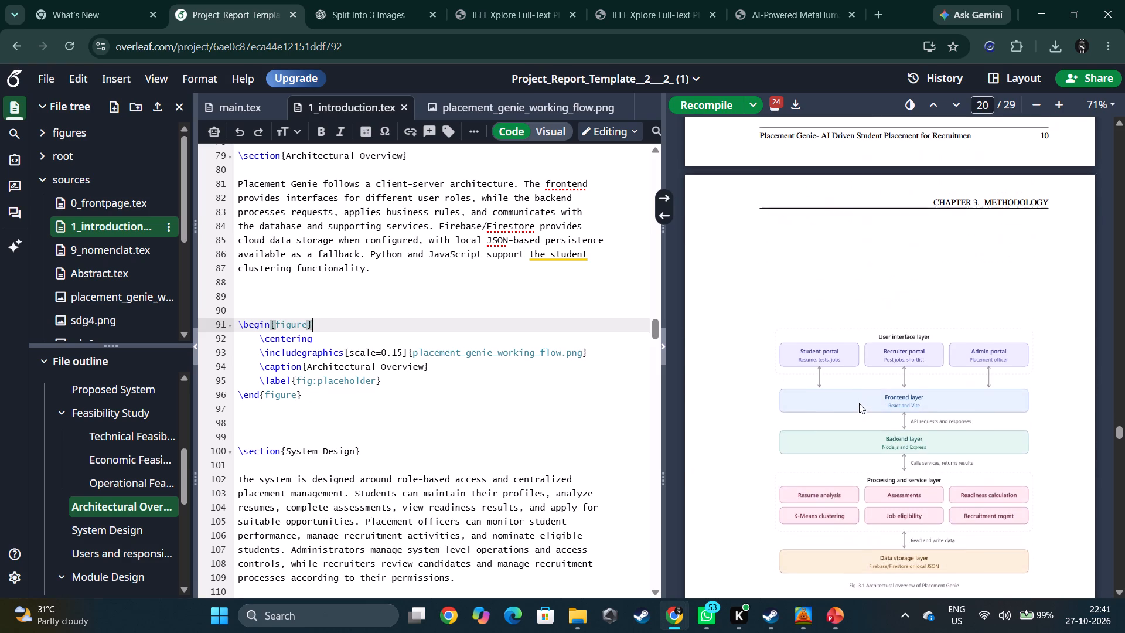
scroll(859, 403, "down", 2)
scroll(859, 403, "up", 1)
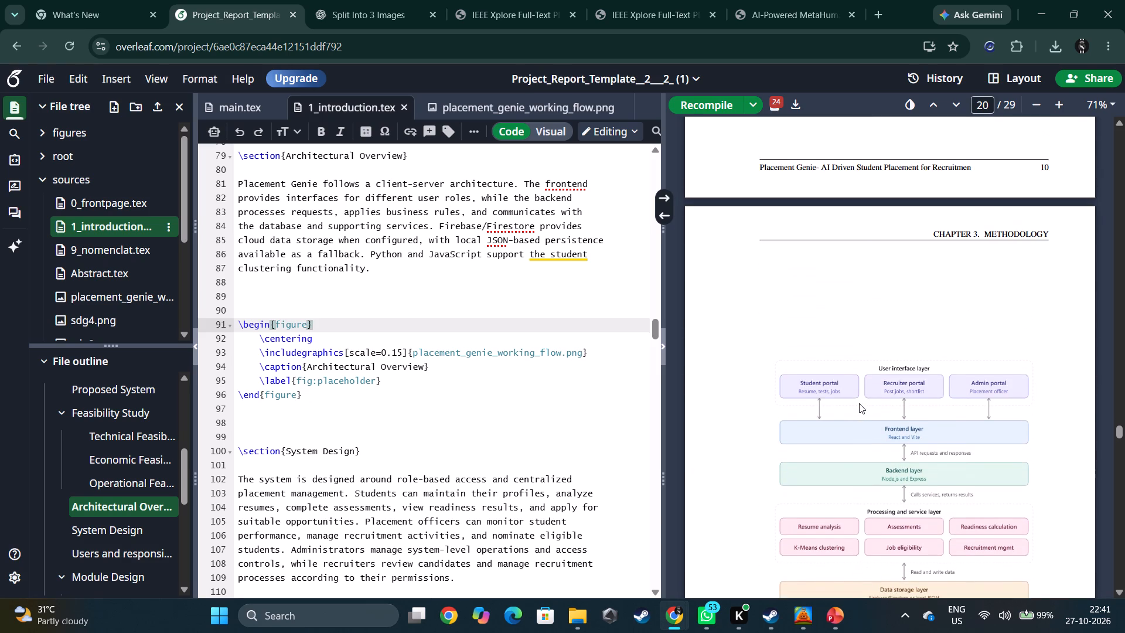
scroll(859, 403, "up", 6)
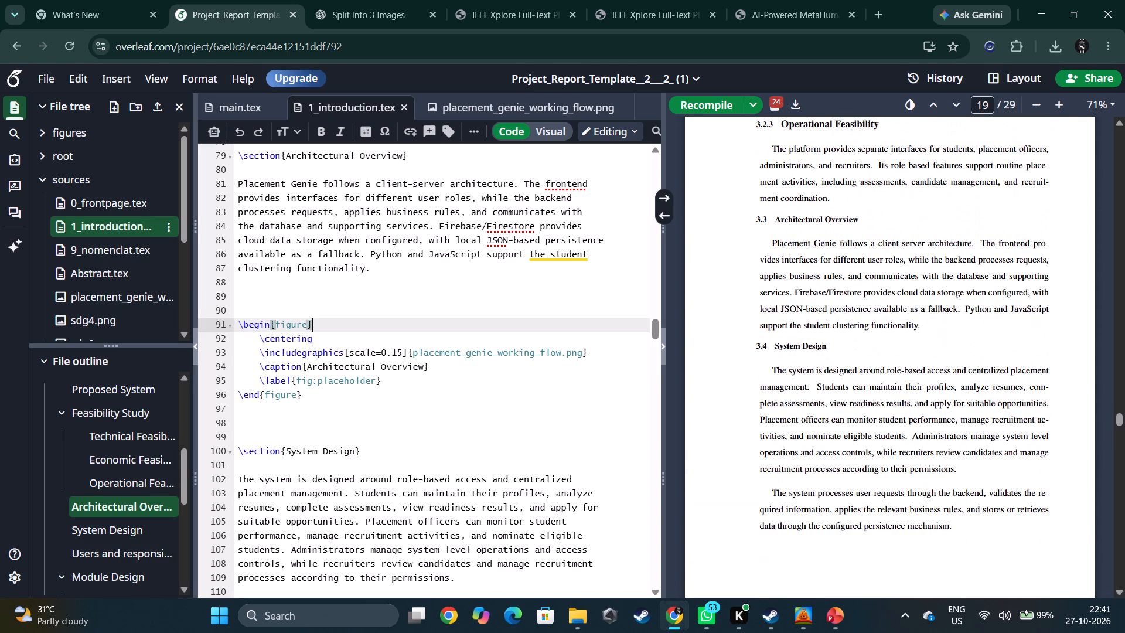
scroll(859, 403, "down", 3)
scroll(859, 403, "up", 1)
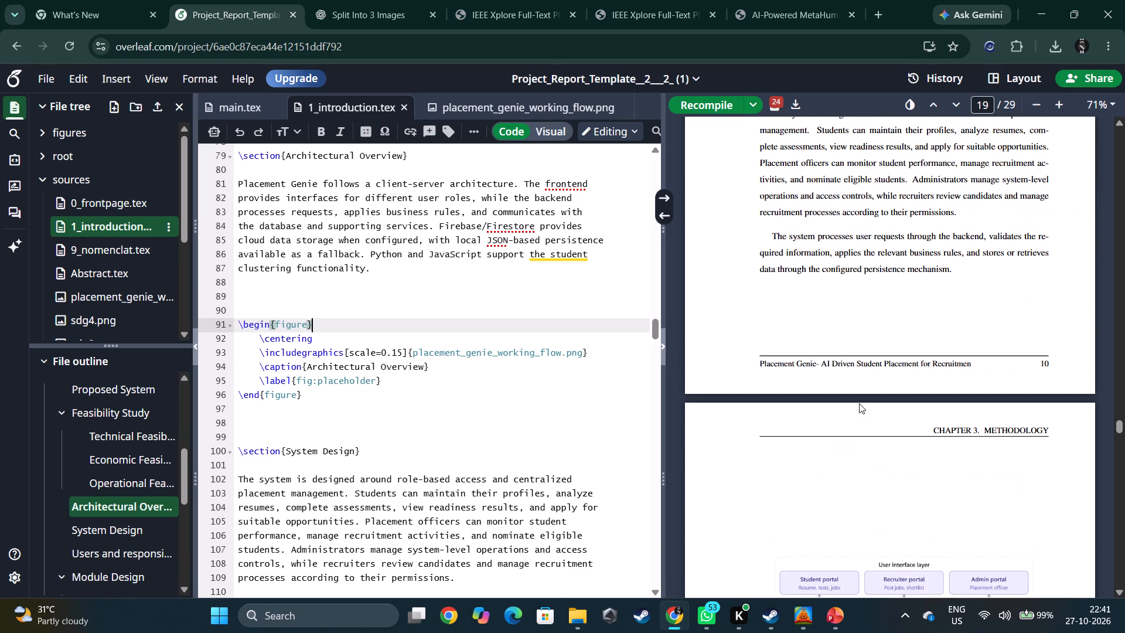
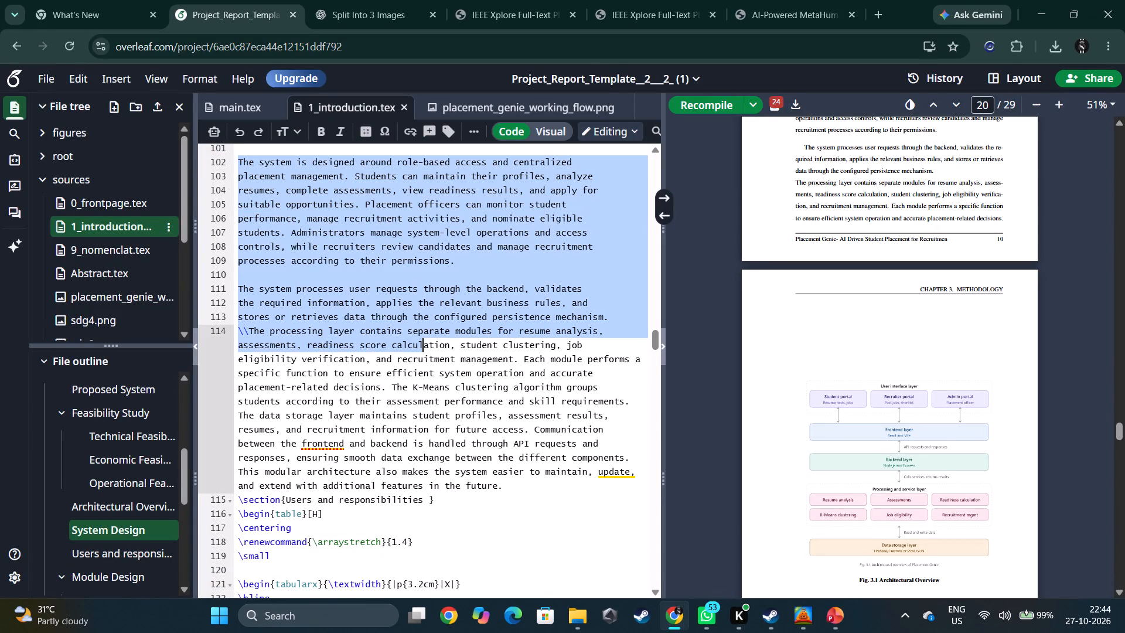
left_click_drag(421, 339, 575, 487)
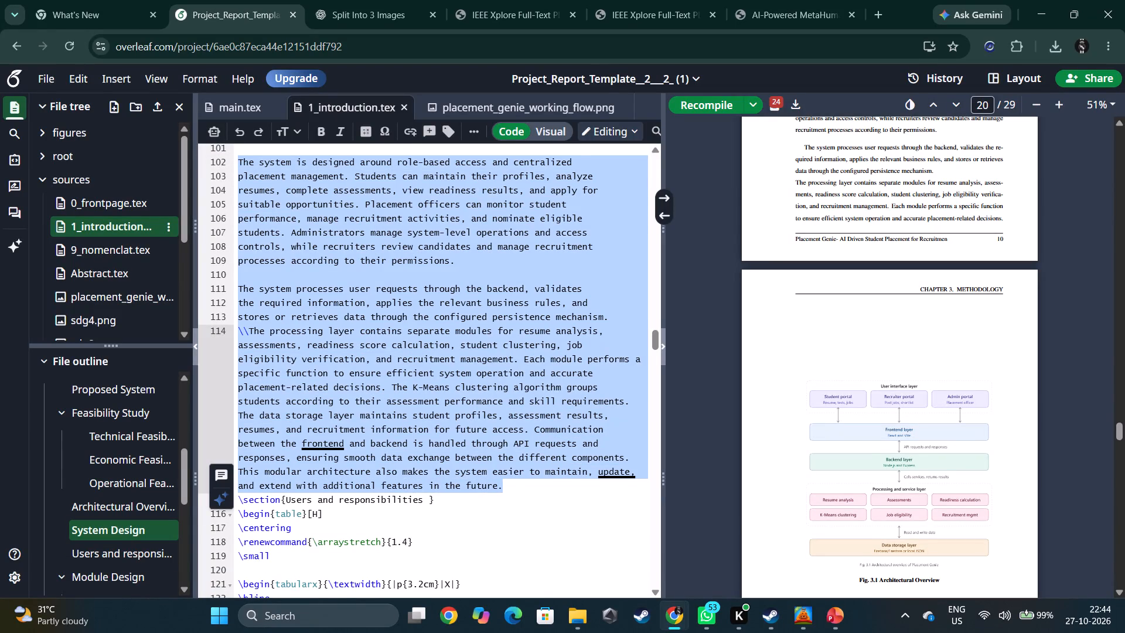
key("ctrl+v")
Add a "\\" line break at the end of the first two System Design paragraphs and recompile the report.
left_click(385, 407)
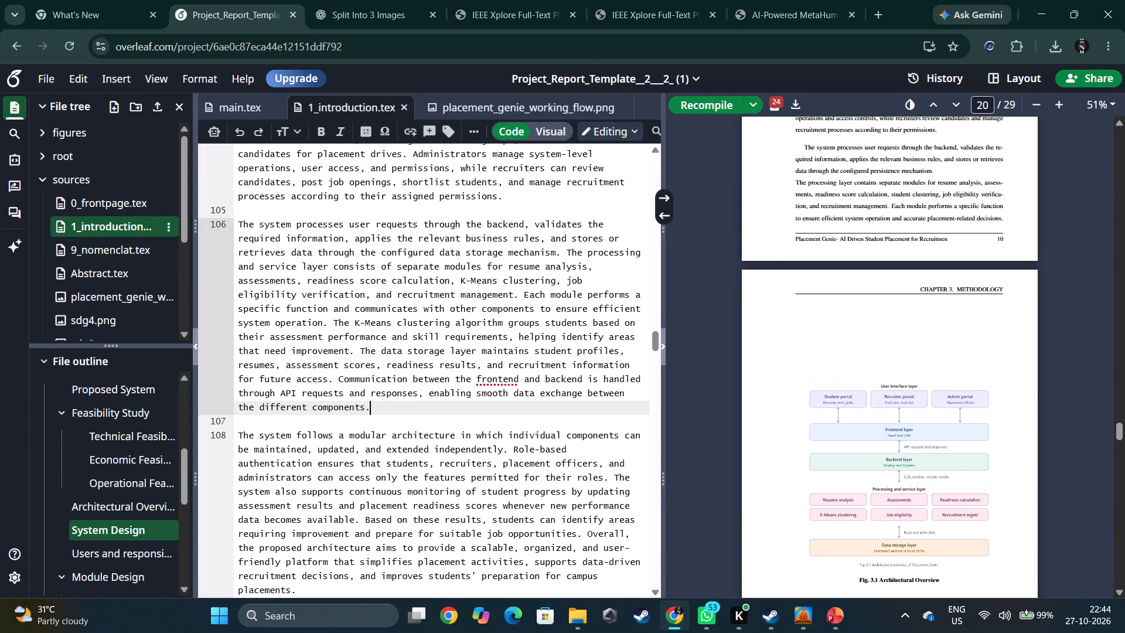
type("\\\\")
left_click(506, 195)
type("\\\\")
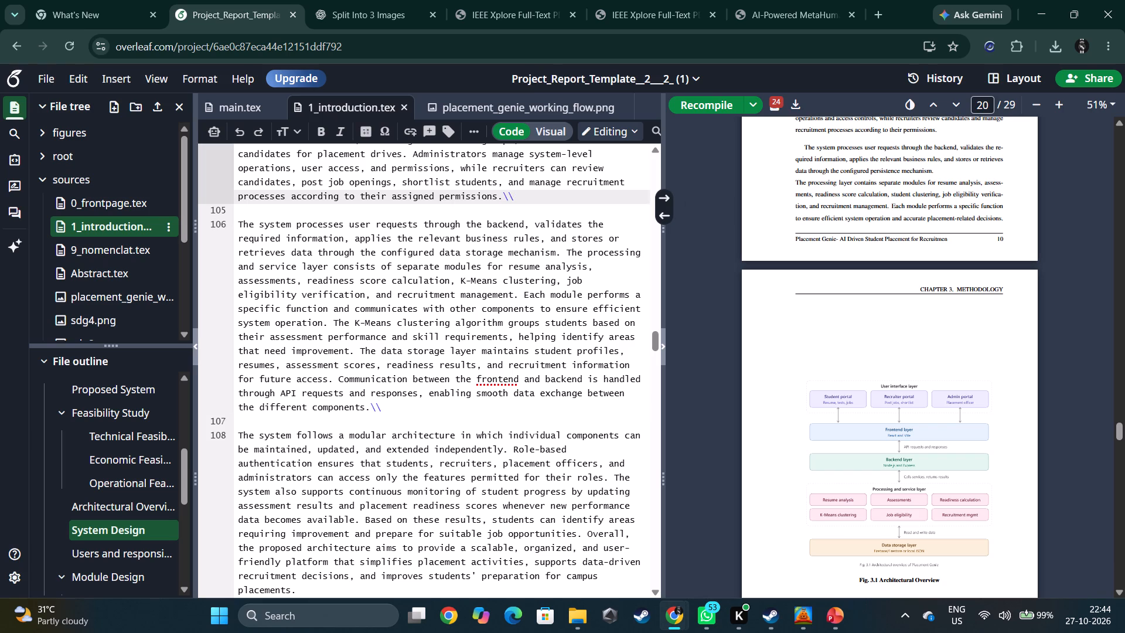
scroll(439, 299, "down", 3)
key("ctrl+s")
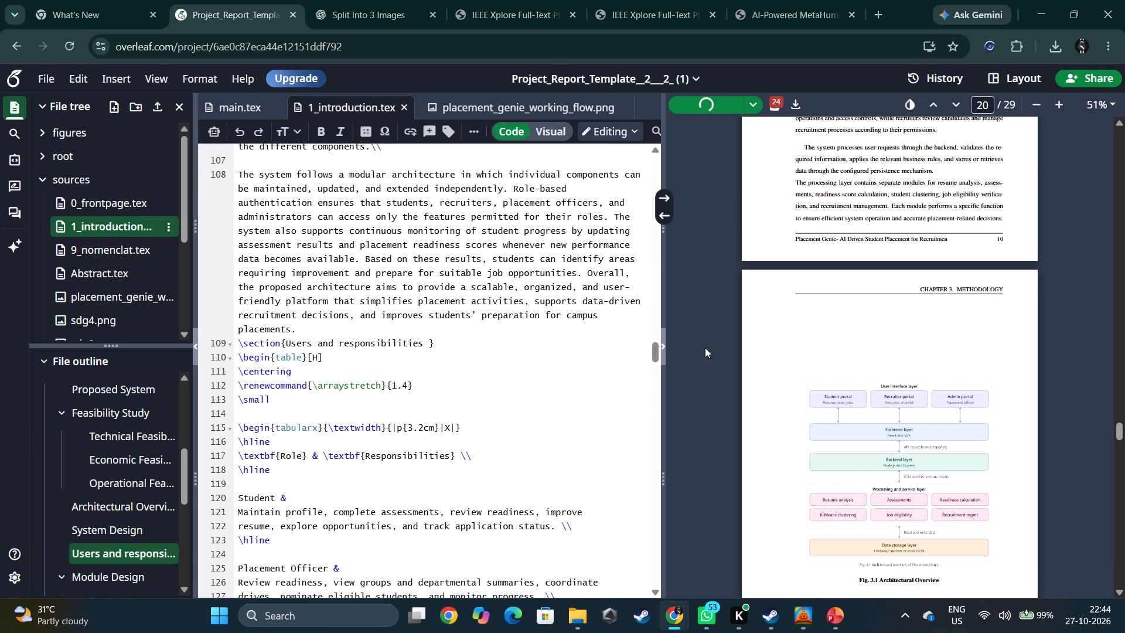
Delete the stray "Option 2" line beneath the System Design heading and recompile the report.
scroll(850, 324, "up", 1)
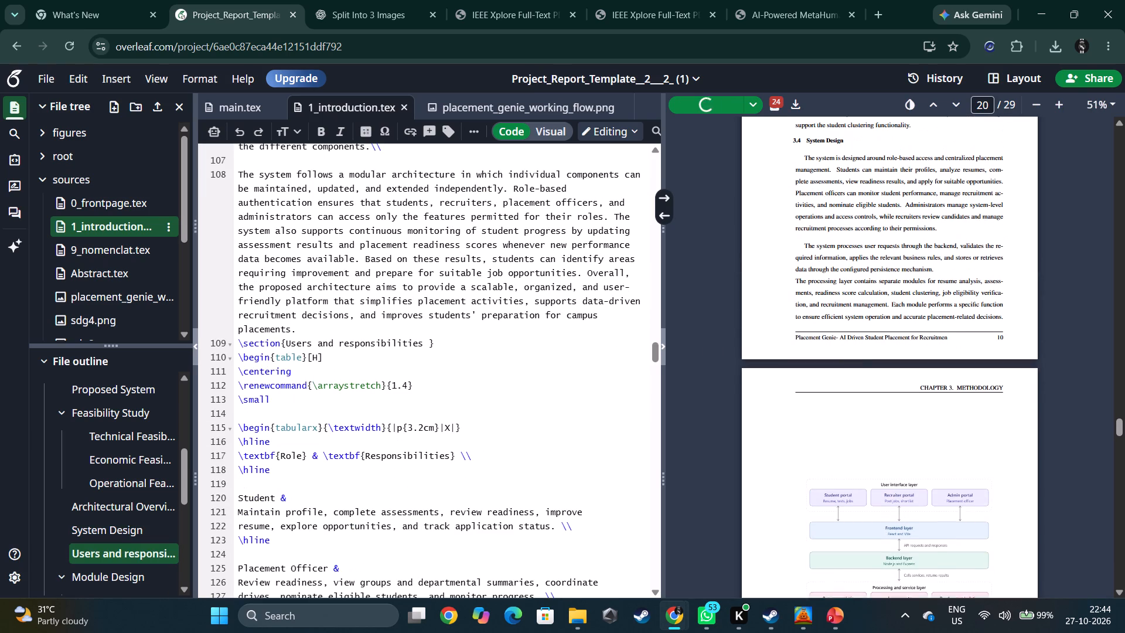
scroll(850, 324, "up", 1)
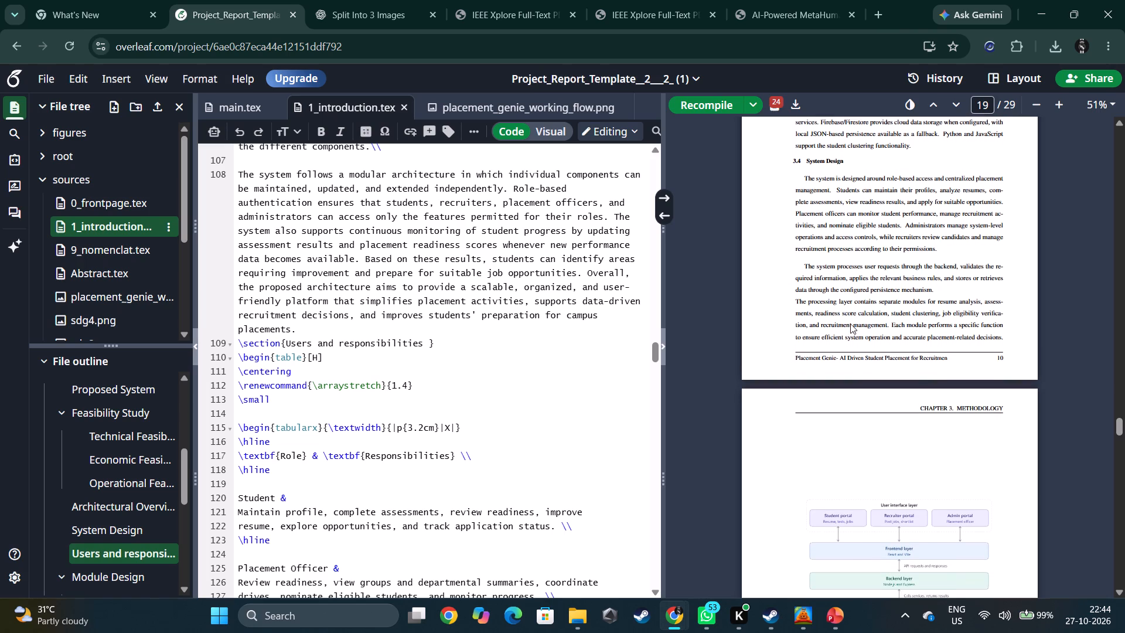
scroll(850, 324, "up", 1)
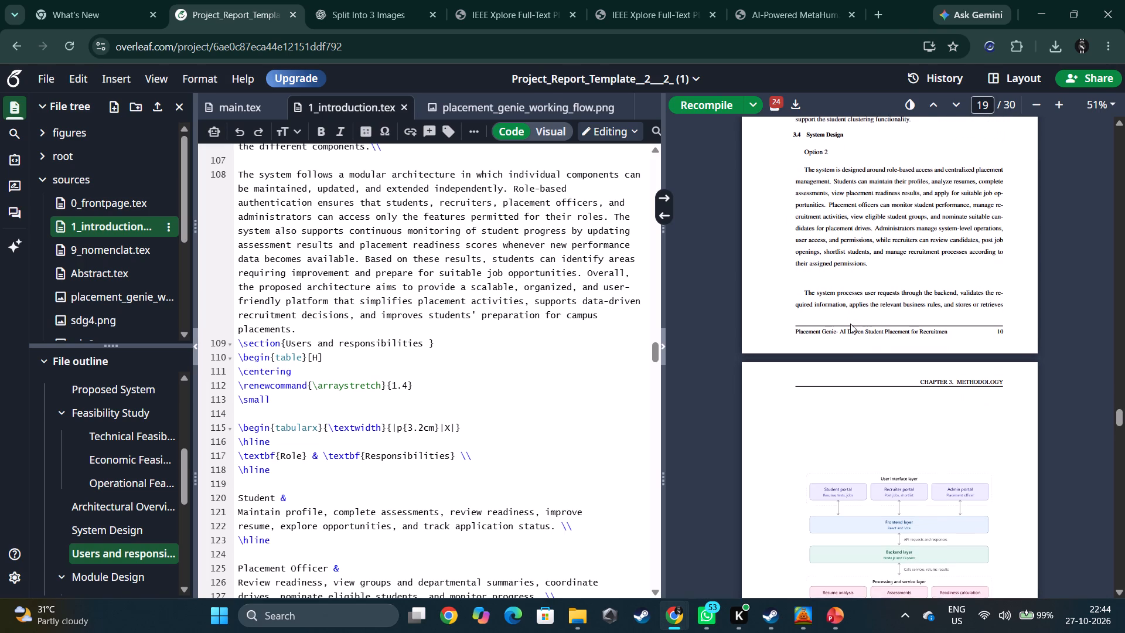
scroll(850, 324, "up", 1)
scroll(460, 283, "up", 6)
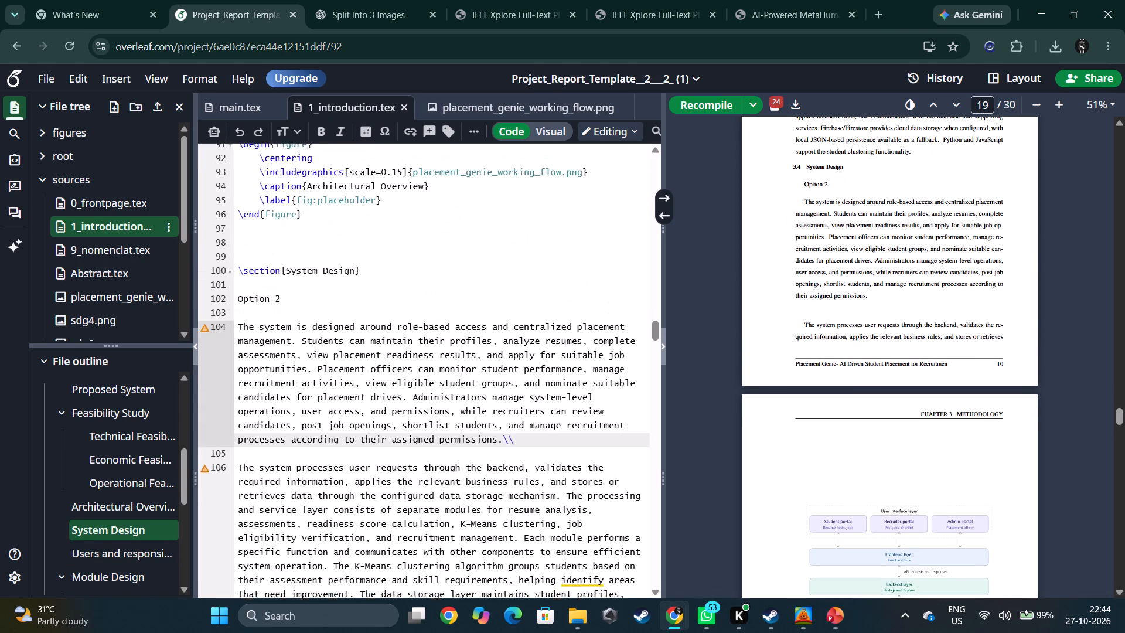
left_click(288, 318)
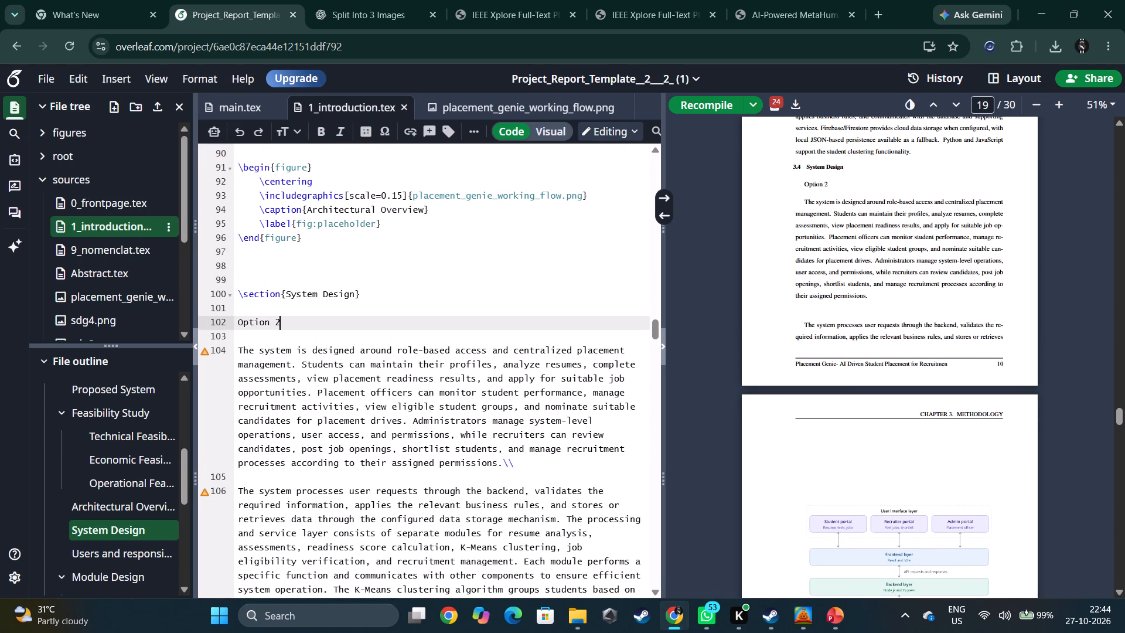
key("BackSpace")
key("BackSpace")
key("BackSpace")
key("BackSpace")
key("BackSpace")
key("BackSpace")
key("BackSpace")
key("BackSpace")
key("BackSpace")
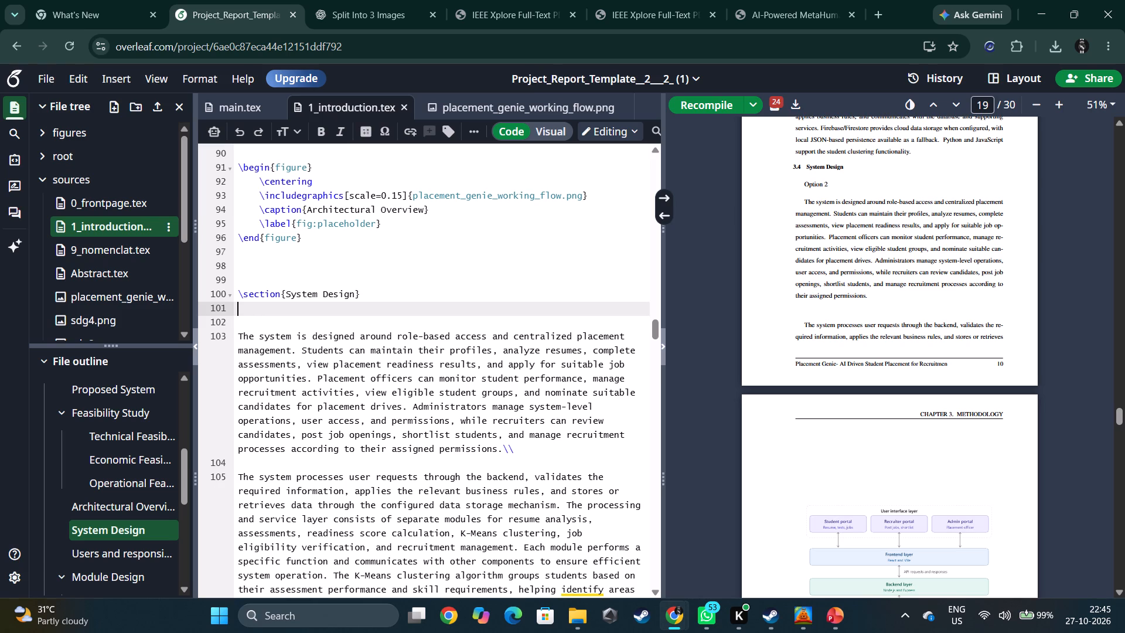
scroll(856, 396, "down", 2)
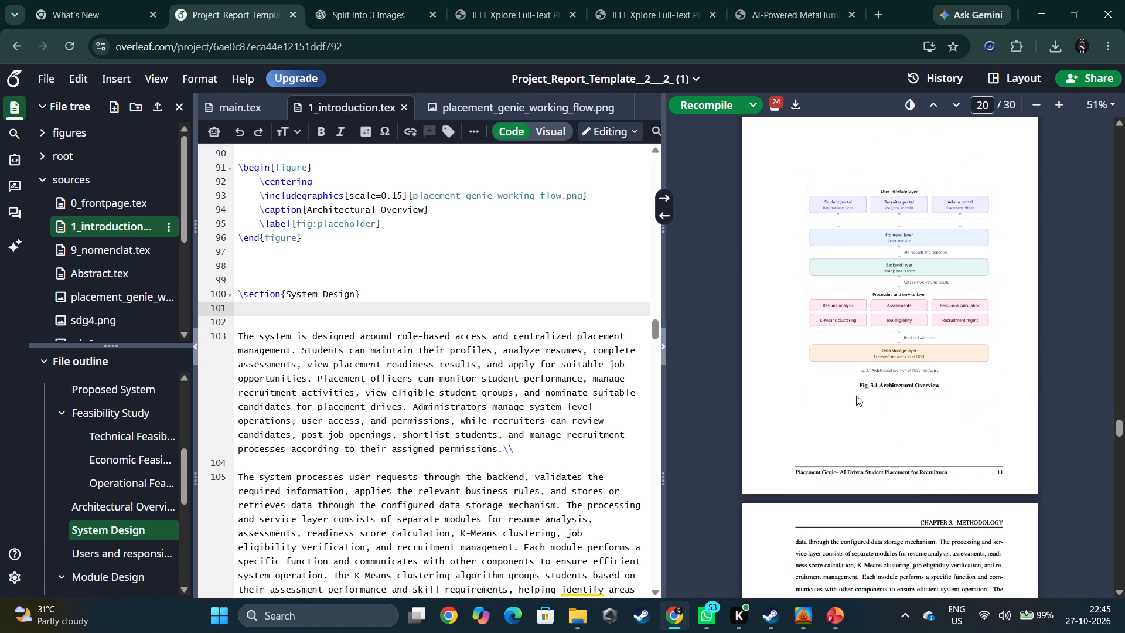
scroll(856, 396, "down", 4)
scroll(856, 396, "up", 1)
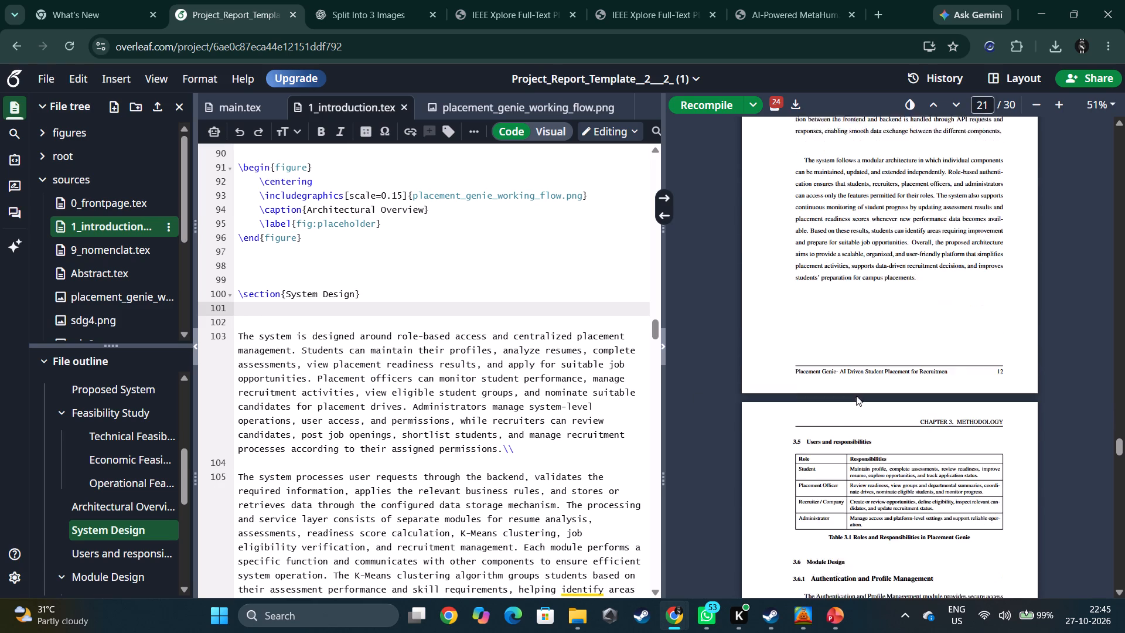
scroll(856, 396, "up", 2)
key("ctrl+s")
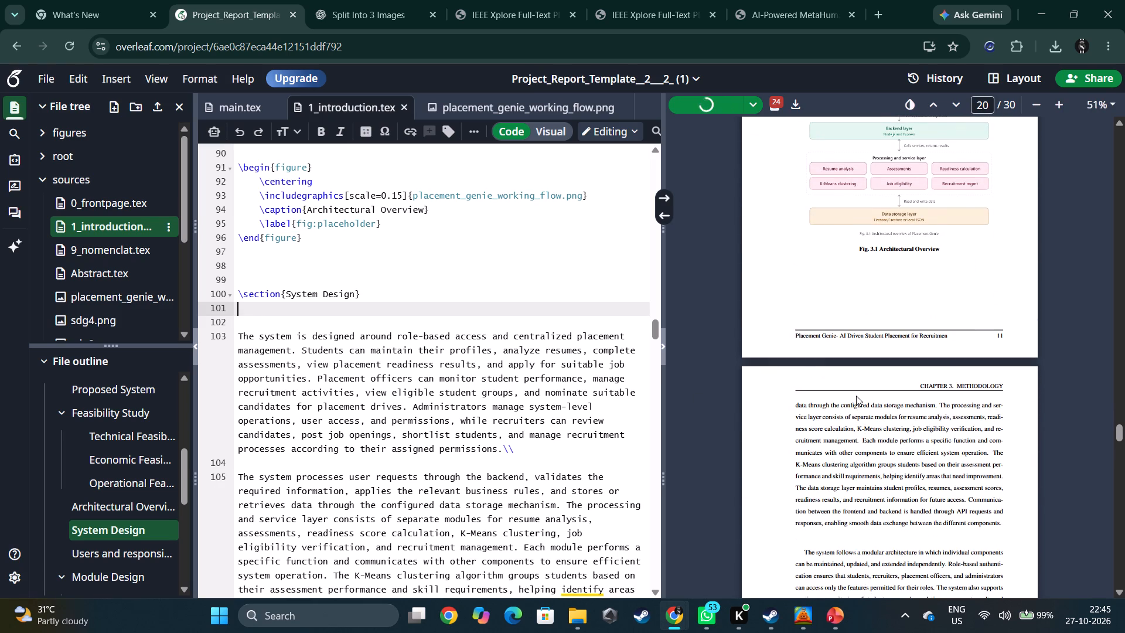
Examine how the System Design text and the Architectural Overview figure are placed in the source and compiled pages.
scroll(489, 385, "down", 3)
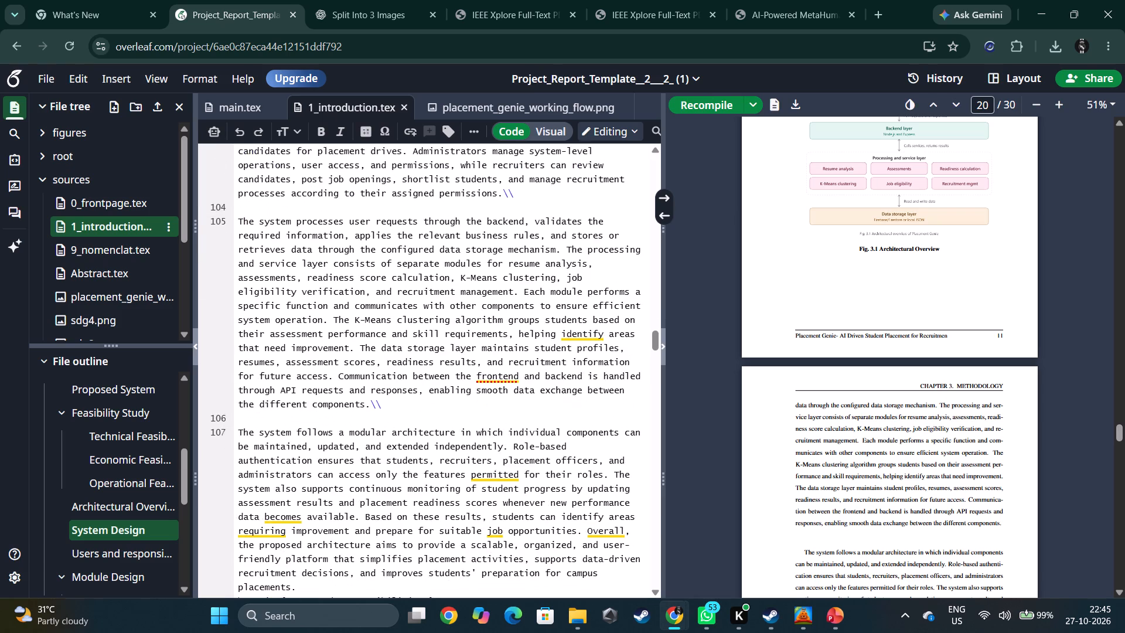
scroll(489, 385, "down", 3)
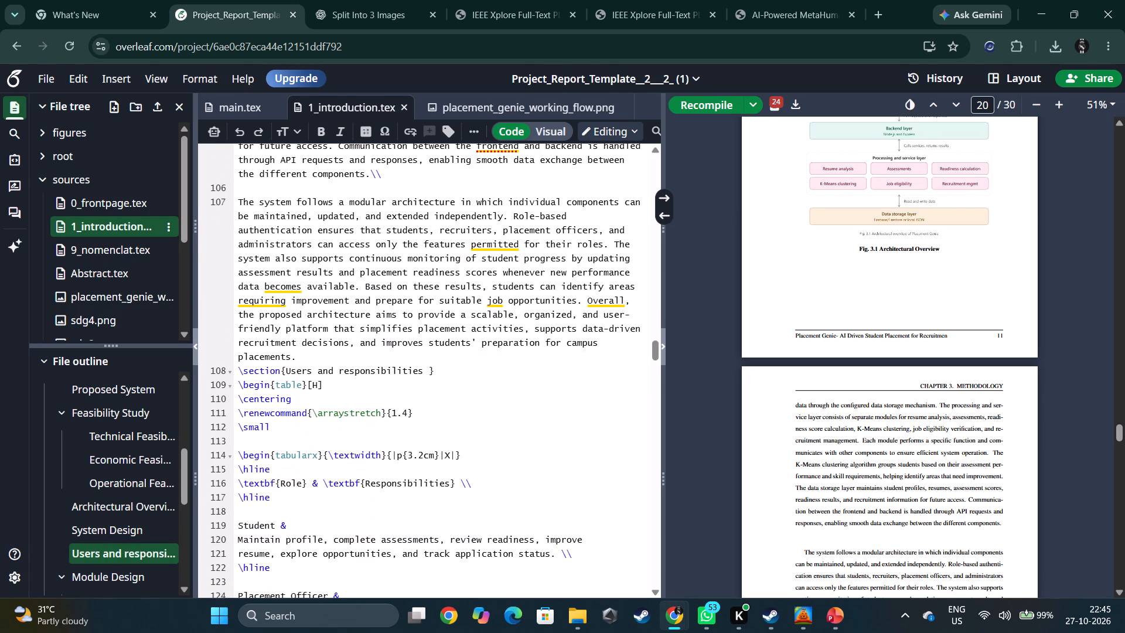
scroll(489, 385, "down", 1)
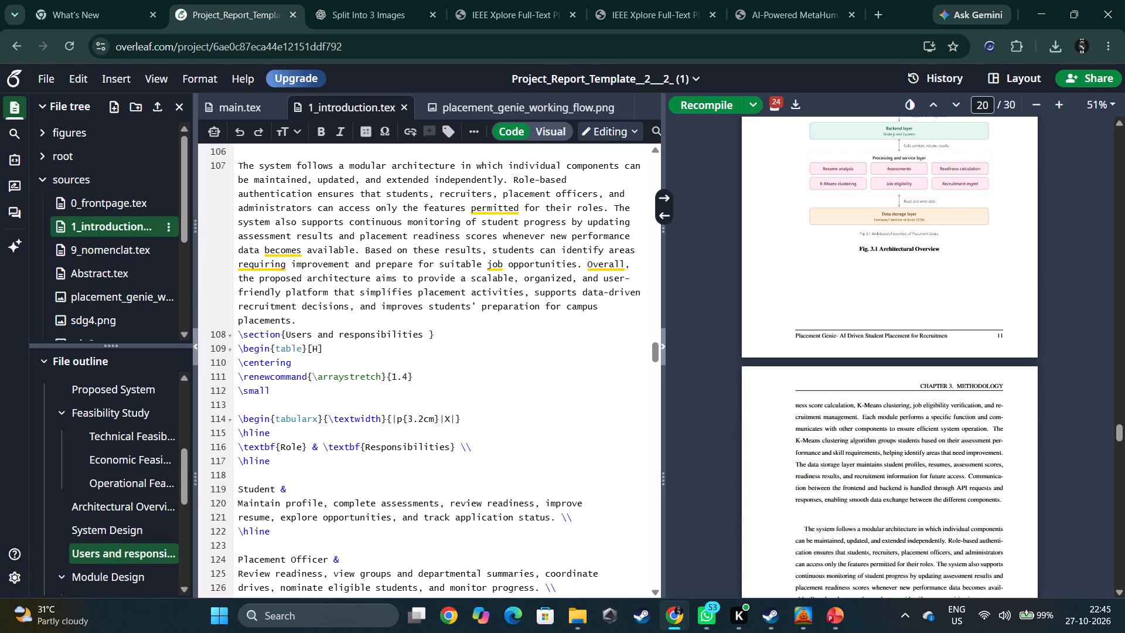
scroll(489, 385, "up", 6)
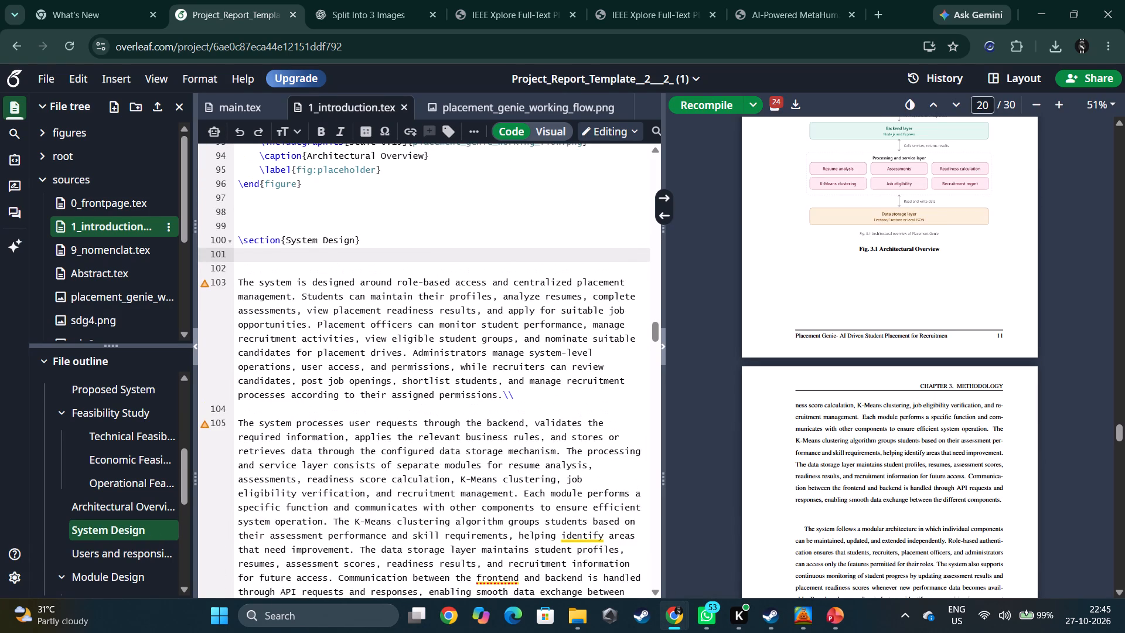
scroll(489, 385, "up", 2)
scroll(489, 385, "right", 1)
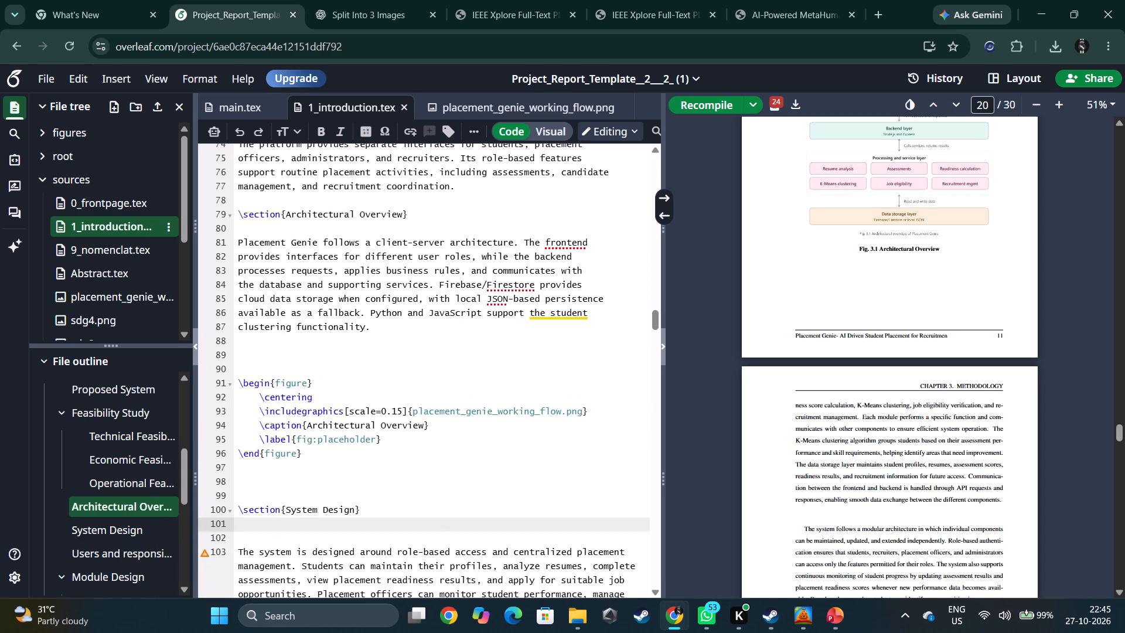
scroll(489, 385, "right", 1)
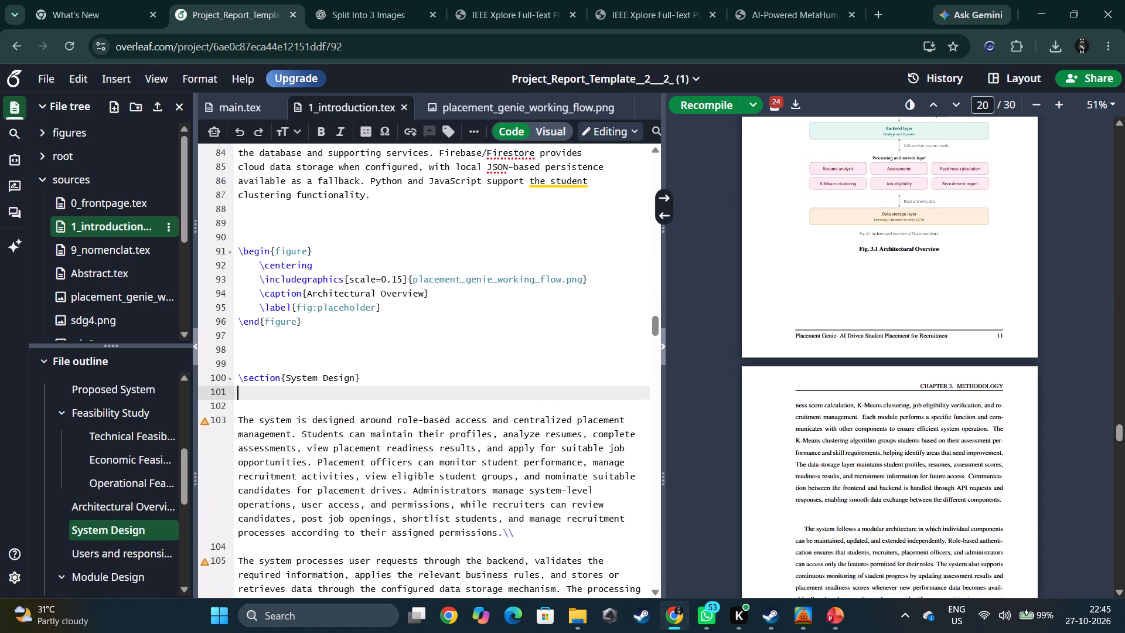
scroll(760, 399, "down", 2)
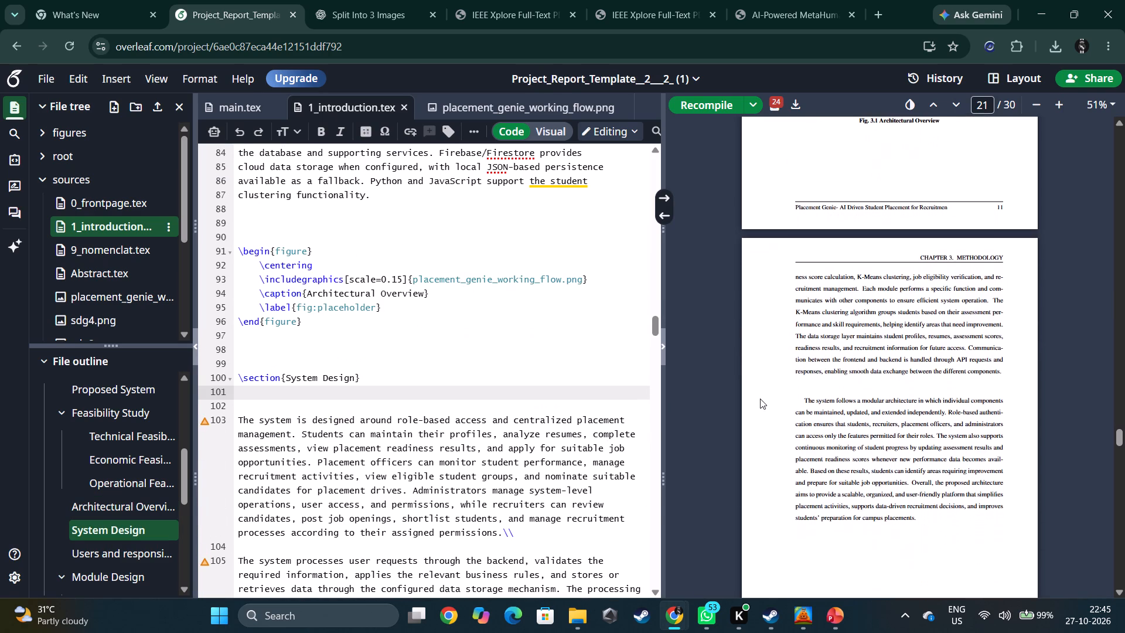
scroll(760, 399, "down", 2)
scroll(760, 399, "up", 7)
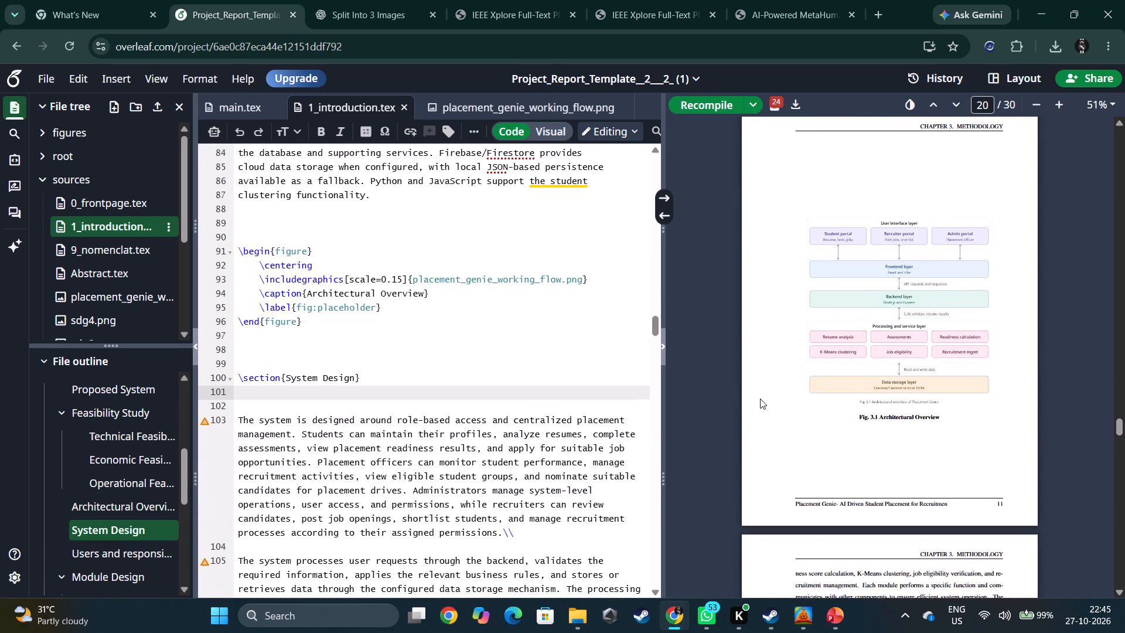
scroll(760, 399, "down", 1)
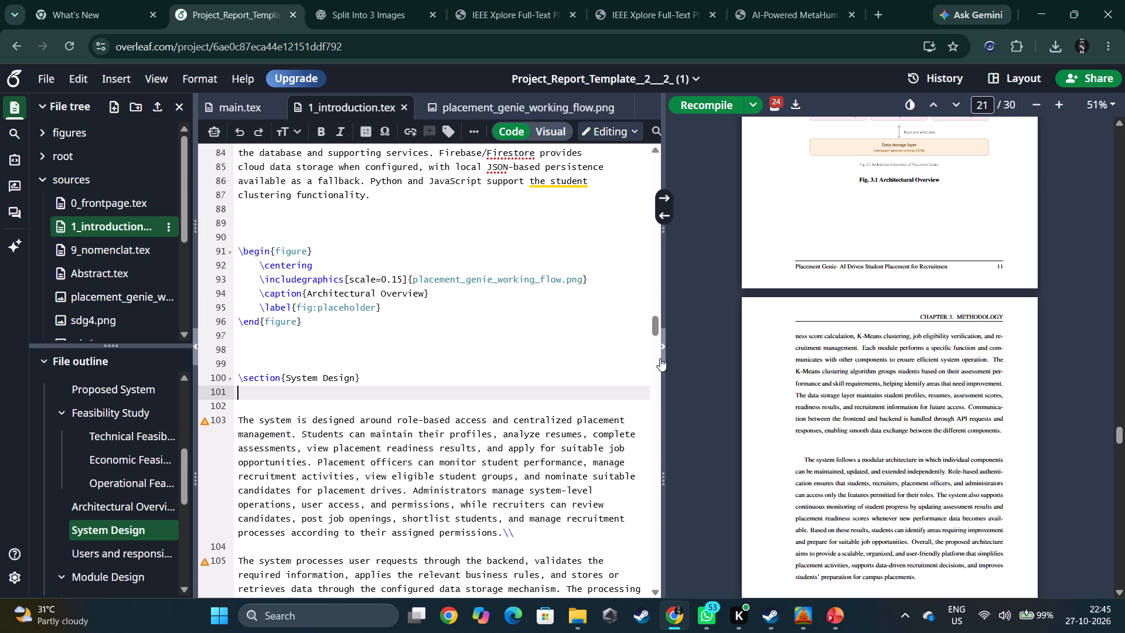
Move the Architectural Overview figure block to the end of the System Design text, before the Users and responsibilities section, and recompile.
left_click_drag(332, 321, 243, 241)
key("ctrl+x")
scroll(288, 405, "down", 6)
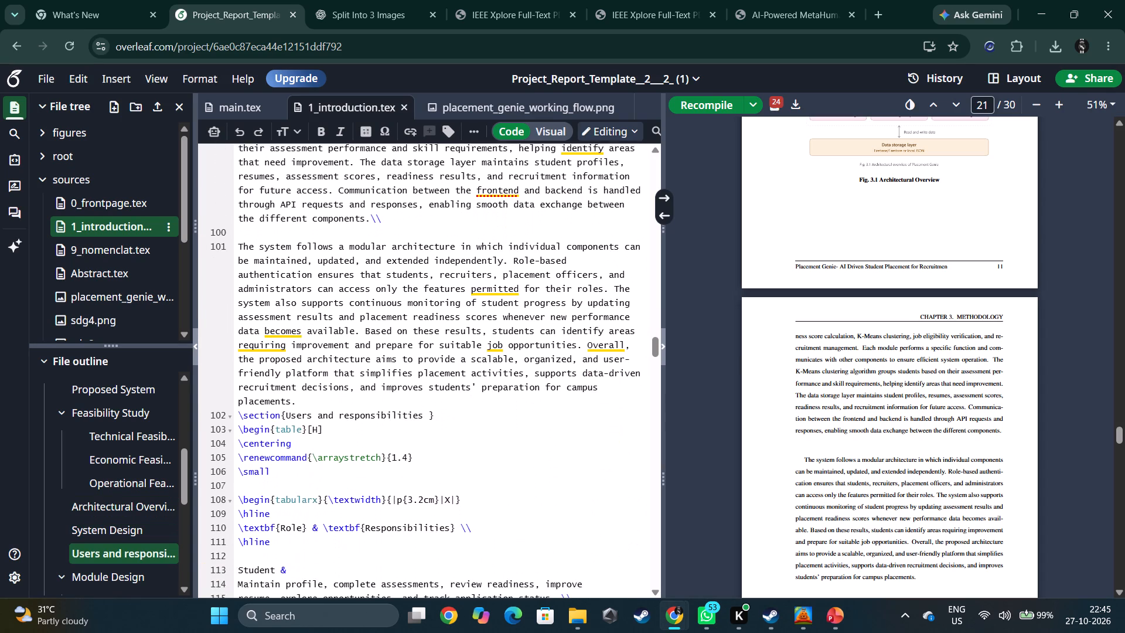
scroll(288, 405, "down", 1)
left_click(311, 399)
key("Return")
key("Return")
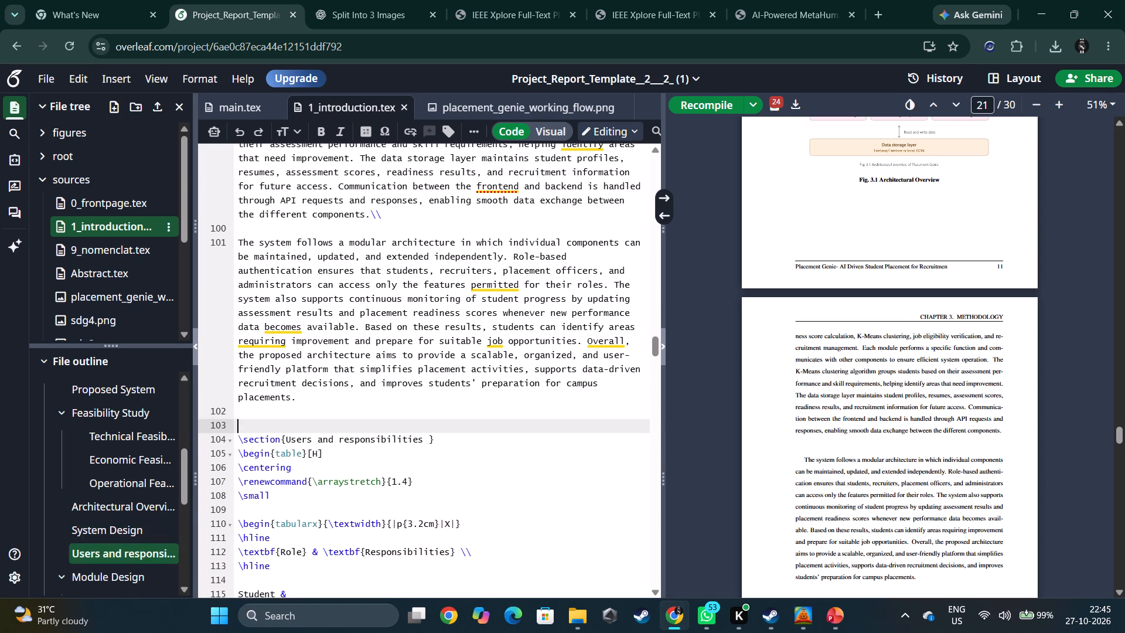
key("ctrl+v")
key("ctrl+s")
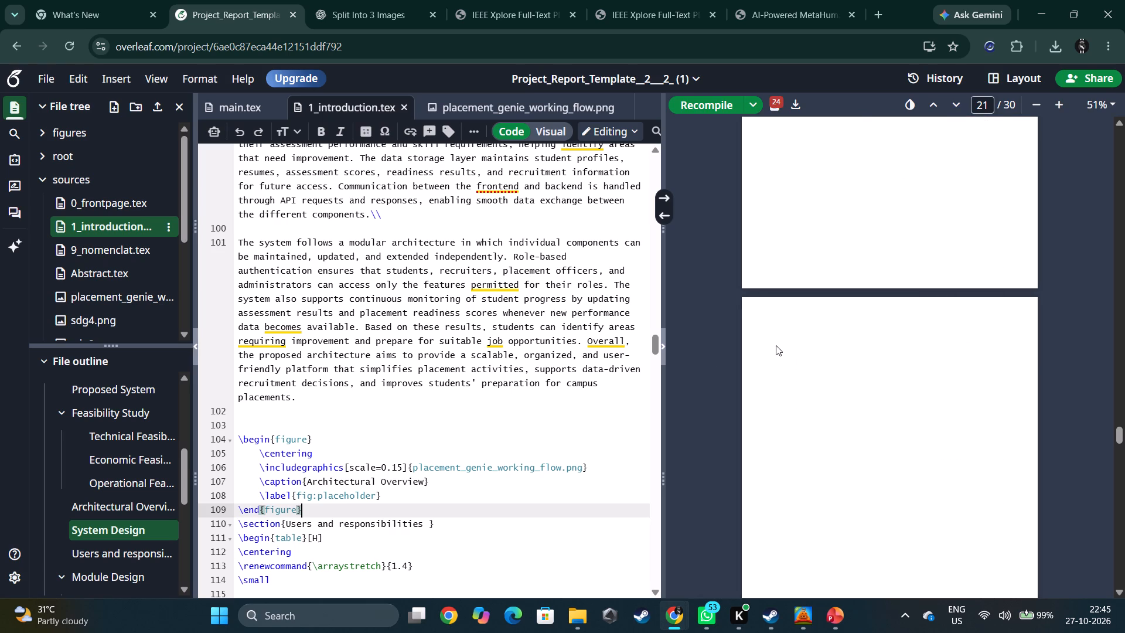
Delete the last System Design paragraph, the one beginning "The system follows a modular architecture".
scroll(896, 322, "down", 3)
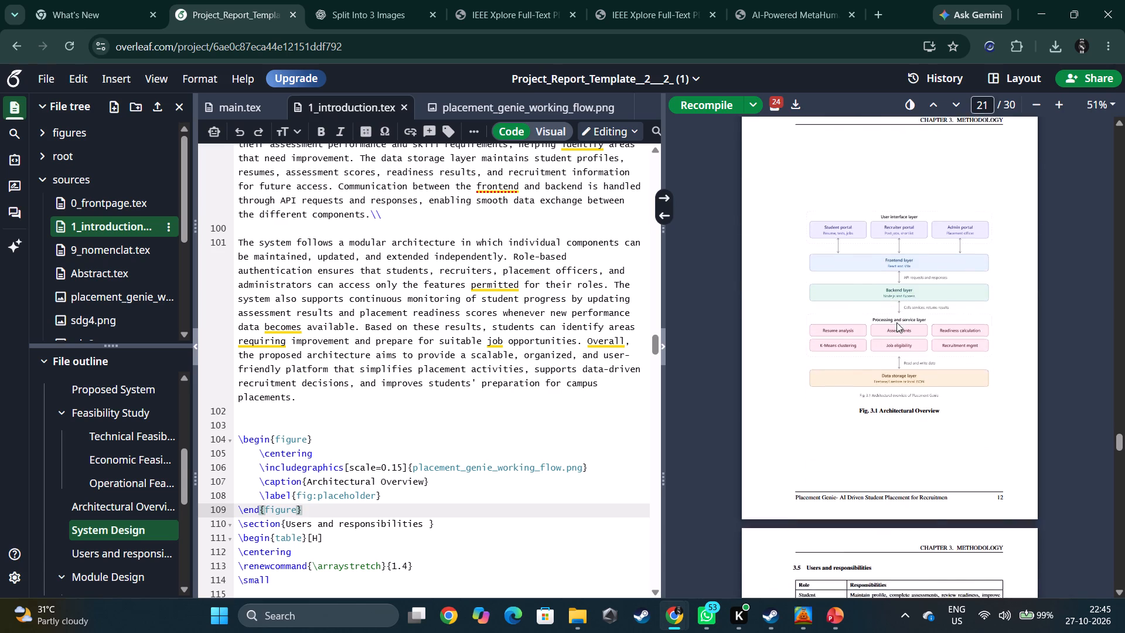
scroll(896, 322, "down", 2)
scroll(896, 322, "up", 3)
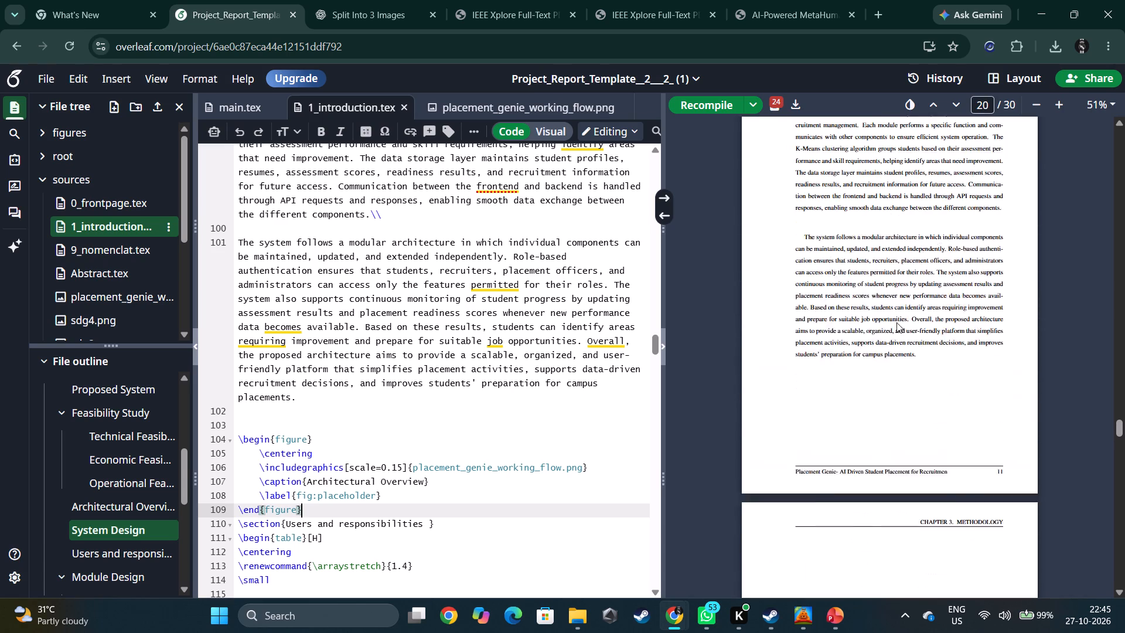
scroll(896, 322, "up", 2)
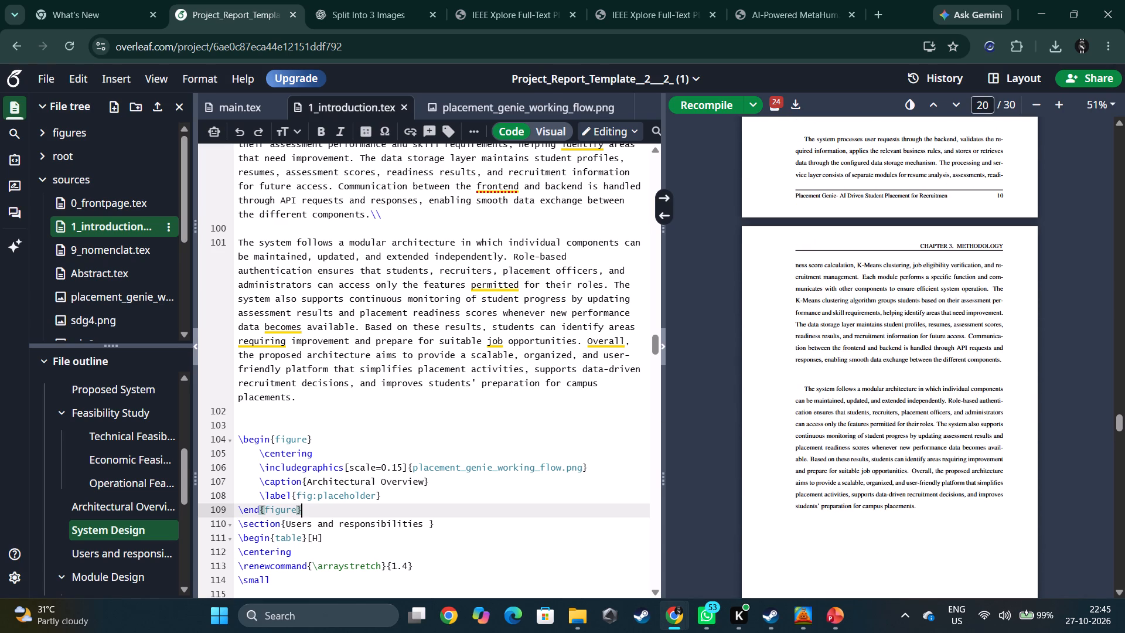
scroll(369, 340, "up", 2)
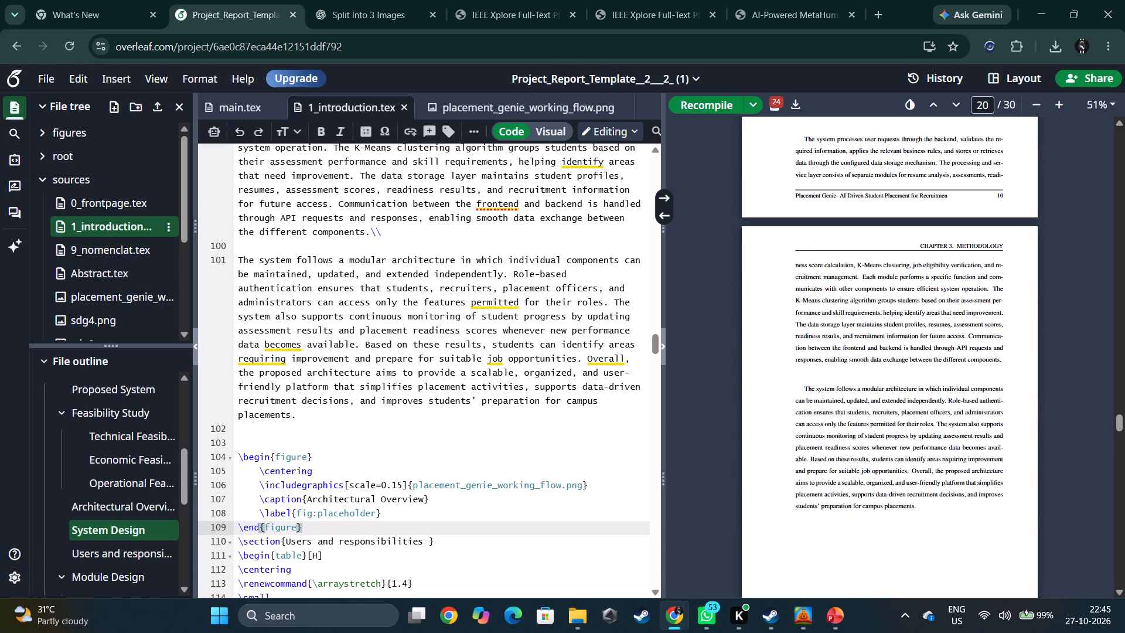
scroll(369, 340, "up", 1)
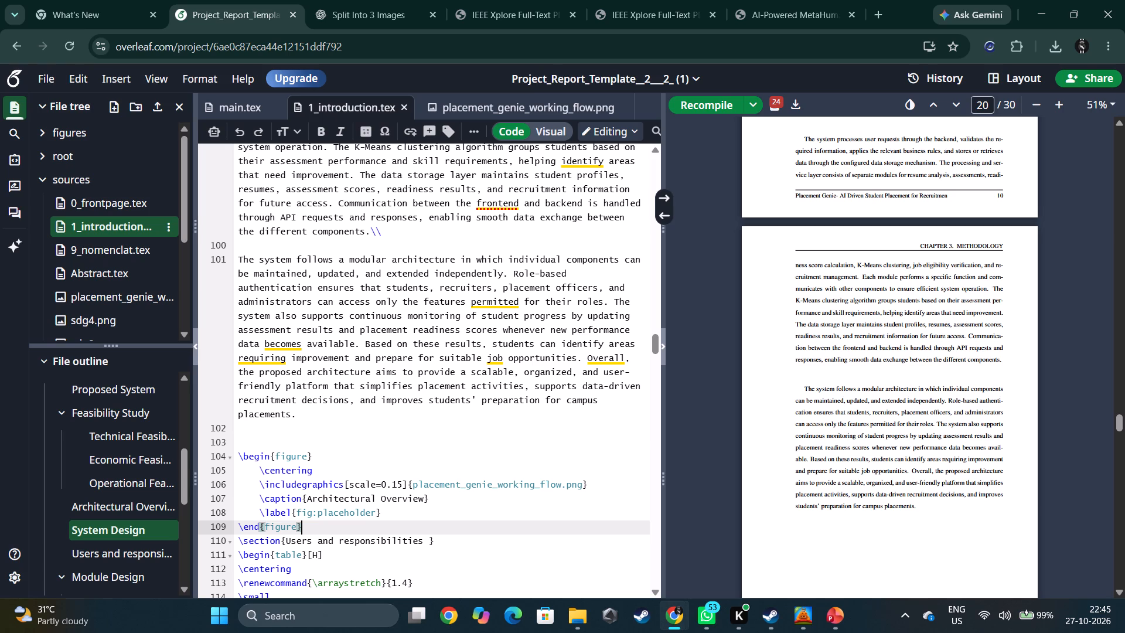
left_click_drag(298, 410, 231, 260)
key("BackSpace")
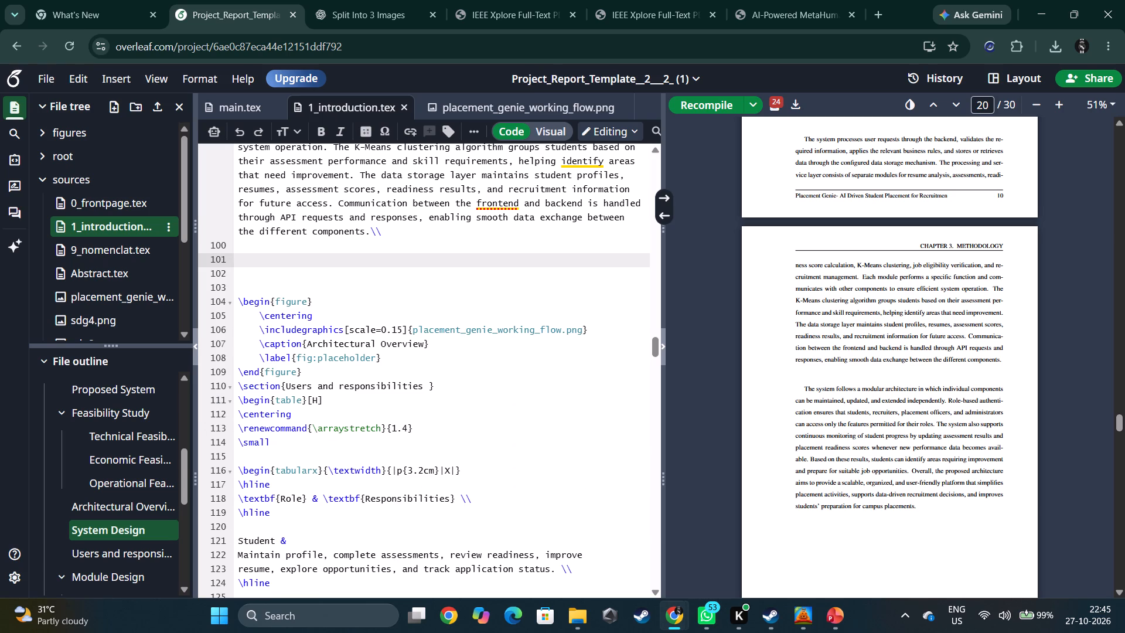
Set the placement_genie_working_flow.png figure's scale to 0.12 and recompile the report.
left_click(400, 328)
key("Right")
key("BackSpace")
key("2")
key("ctrl+s")
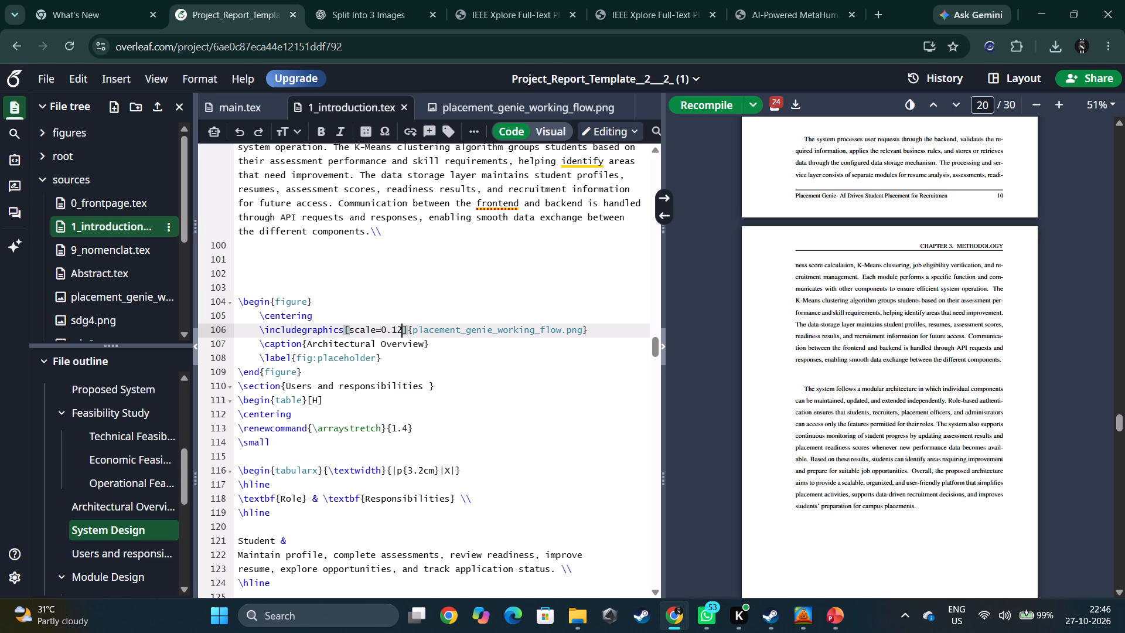
Add the [h] placement option to the Architectural Overview figure environment and recompile the report.
scroll(933, 348, "down", 1)
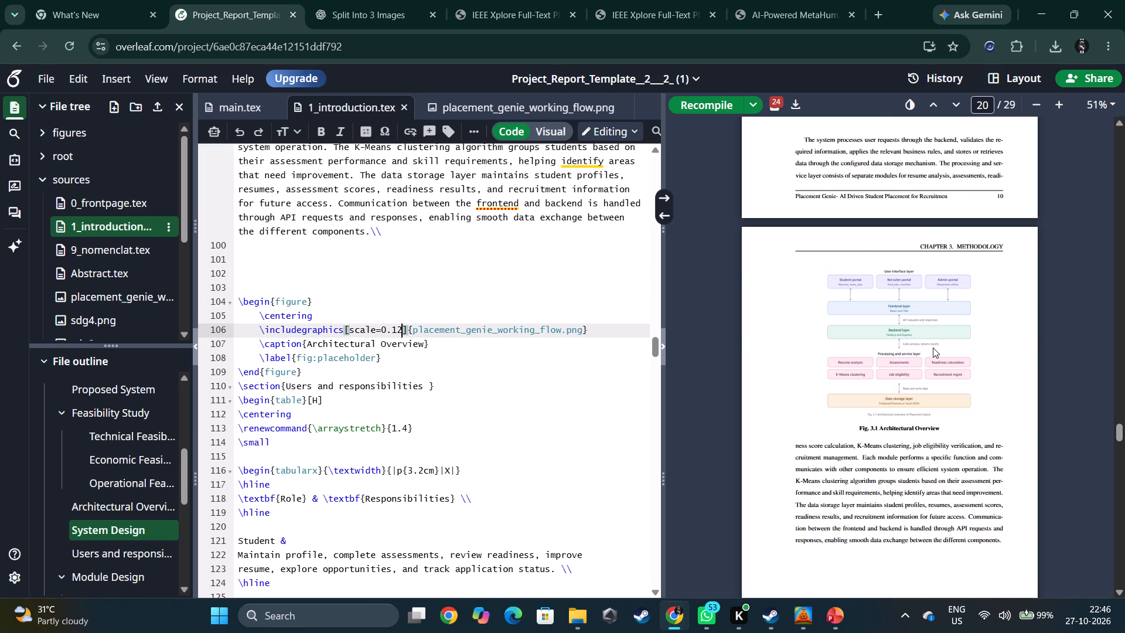
scroll(933, 348, "up", 1)
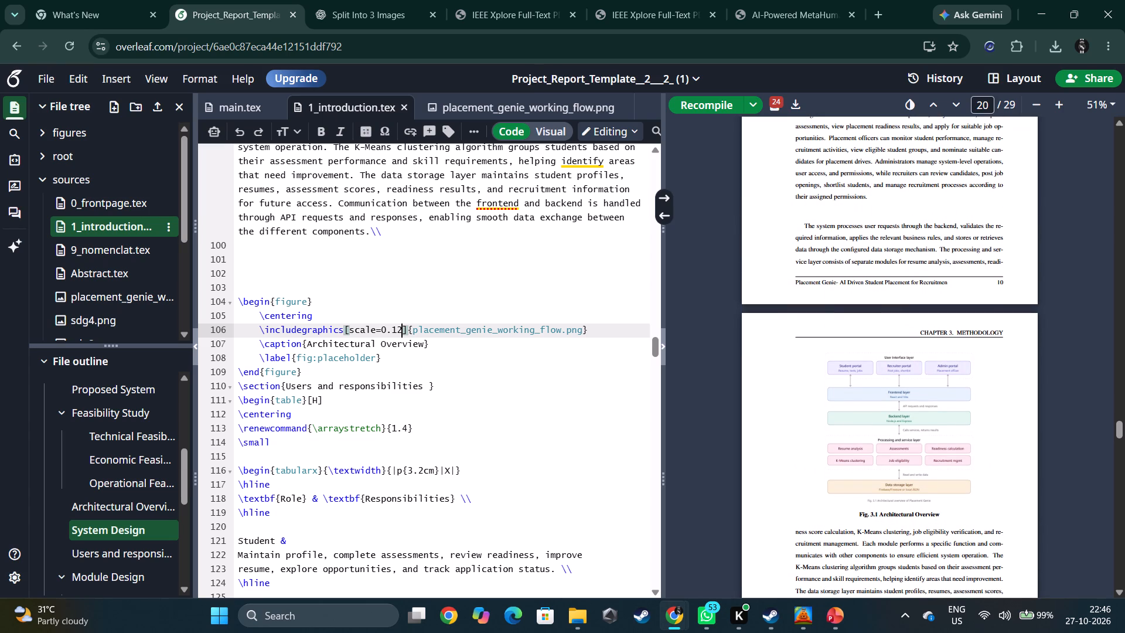
left_click(361, 309)
left_click(337, 302)
type("[h]")
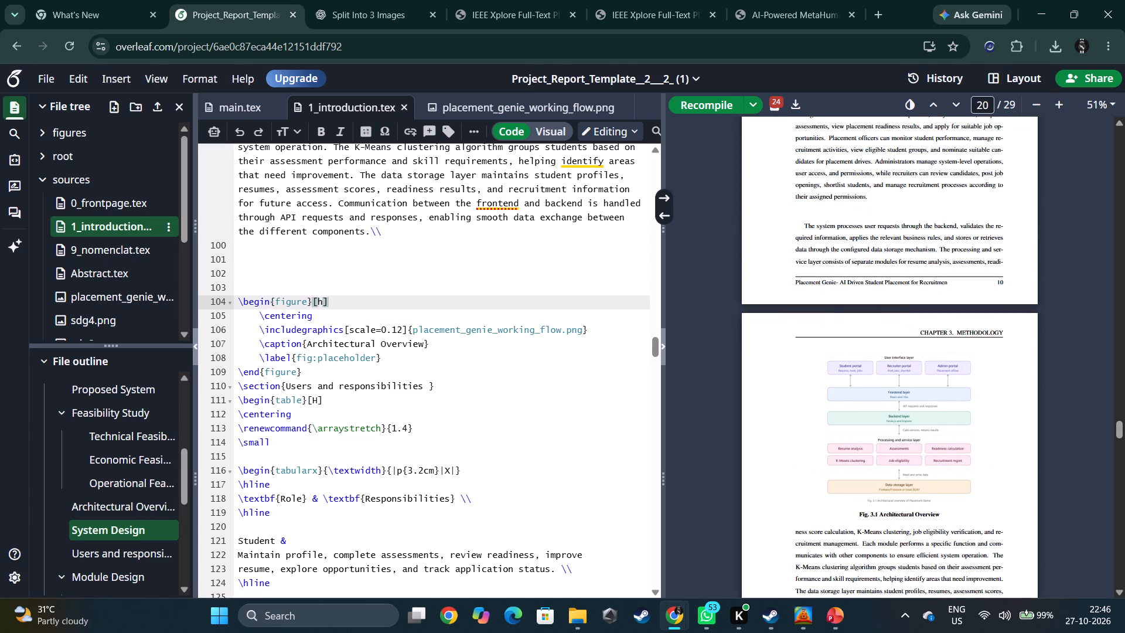
key("ctrl+s")
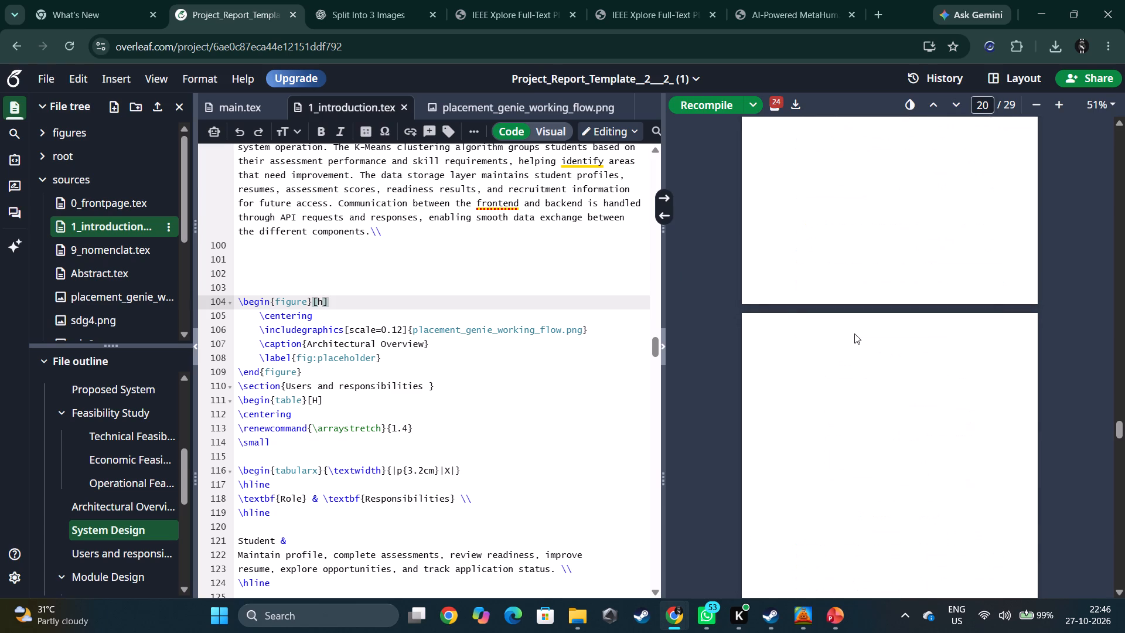
Set the placement_genie_working_flow.png figure's scale to 0.14 and recompile the report.
scroll(854, 333, "down", 3)
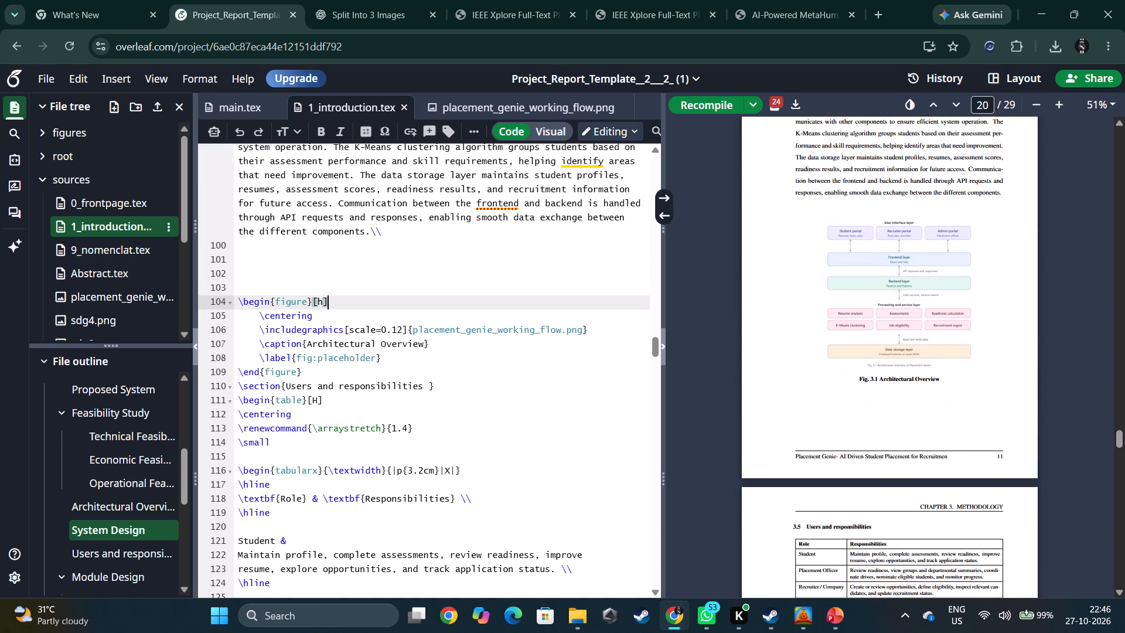
left_click(403, 331)
key("BackSpace")
key("4")
key("ctrl+s")
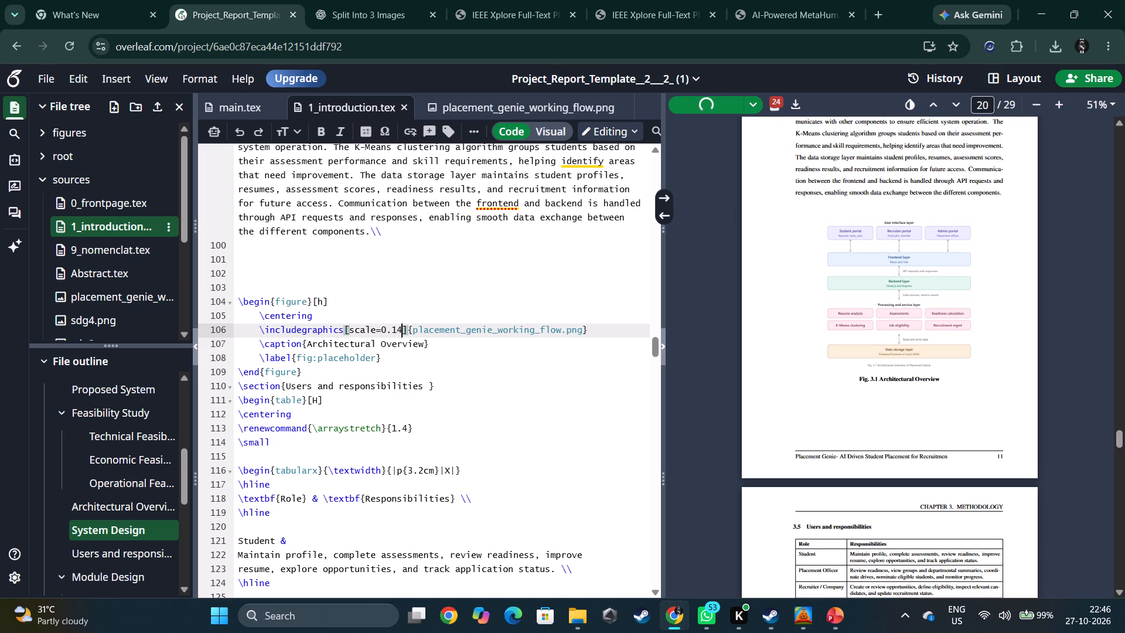
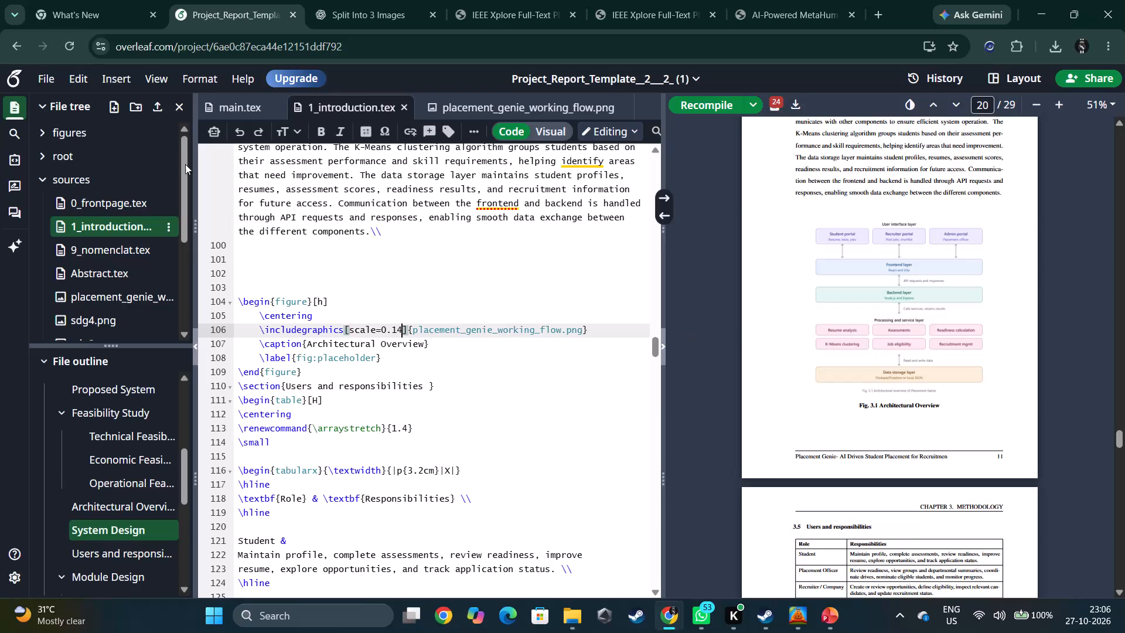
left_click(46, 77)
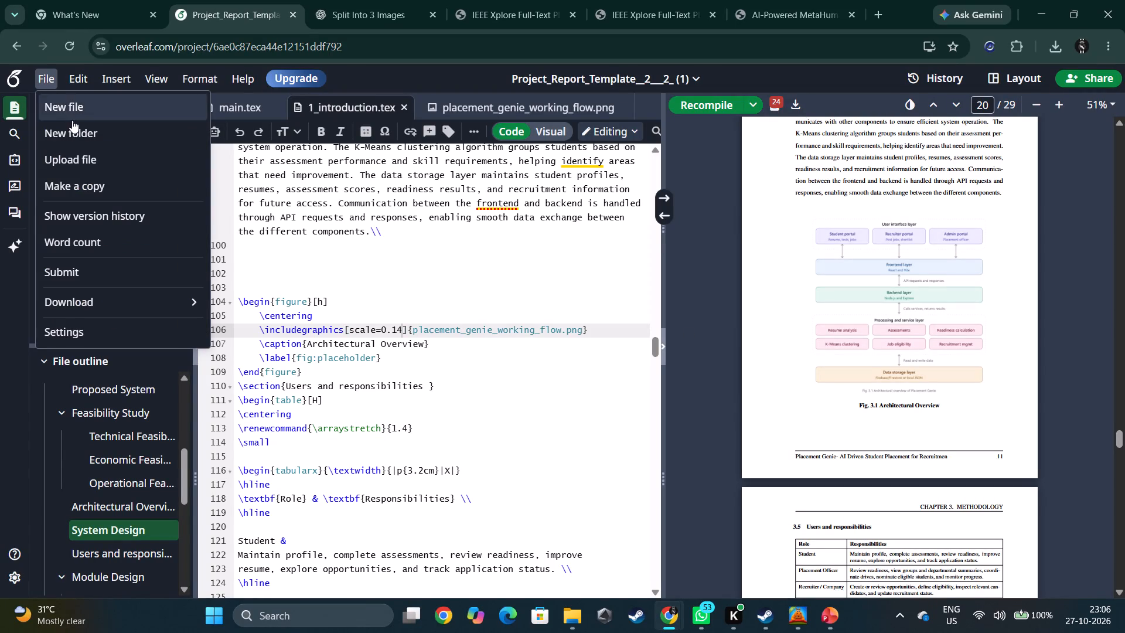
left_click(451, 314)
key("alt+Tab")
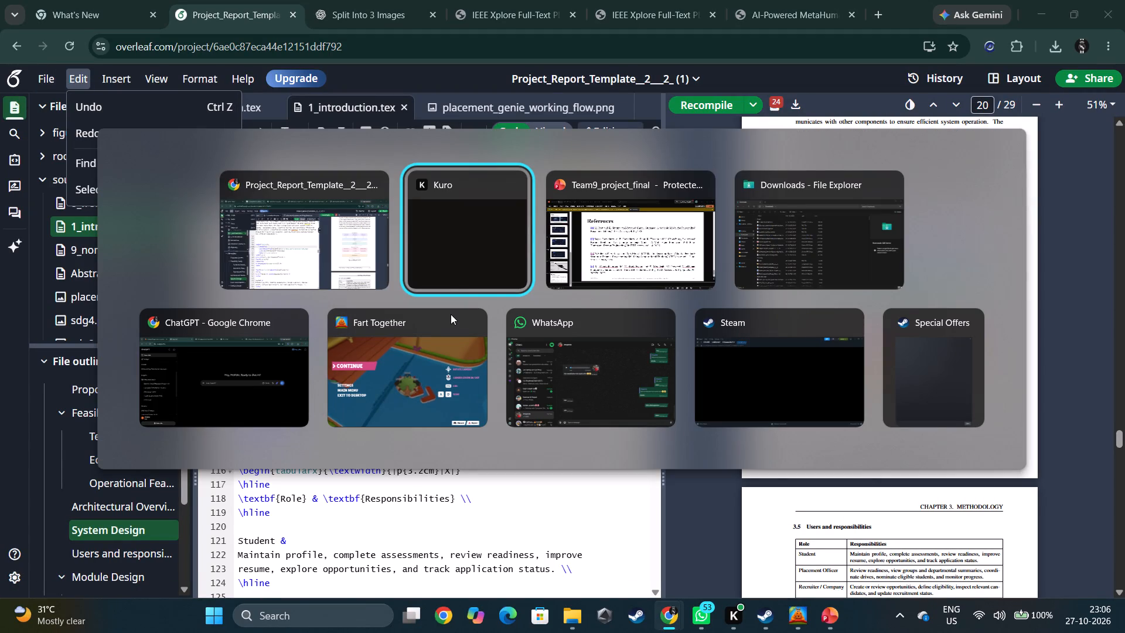